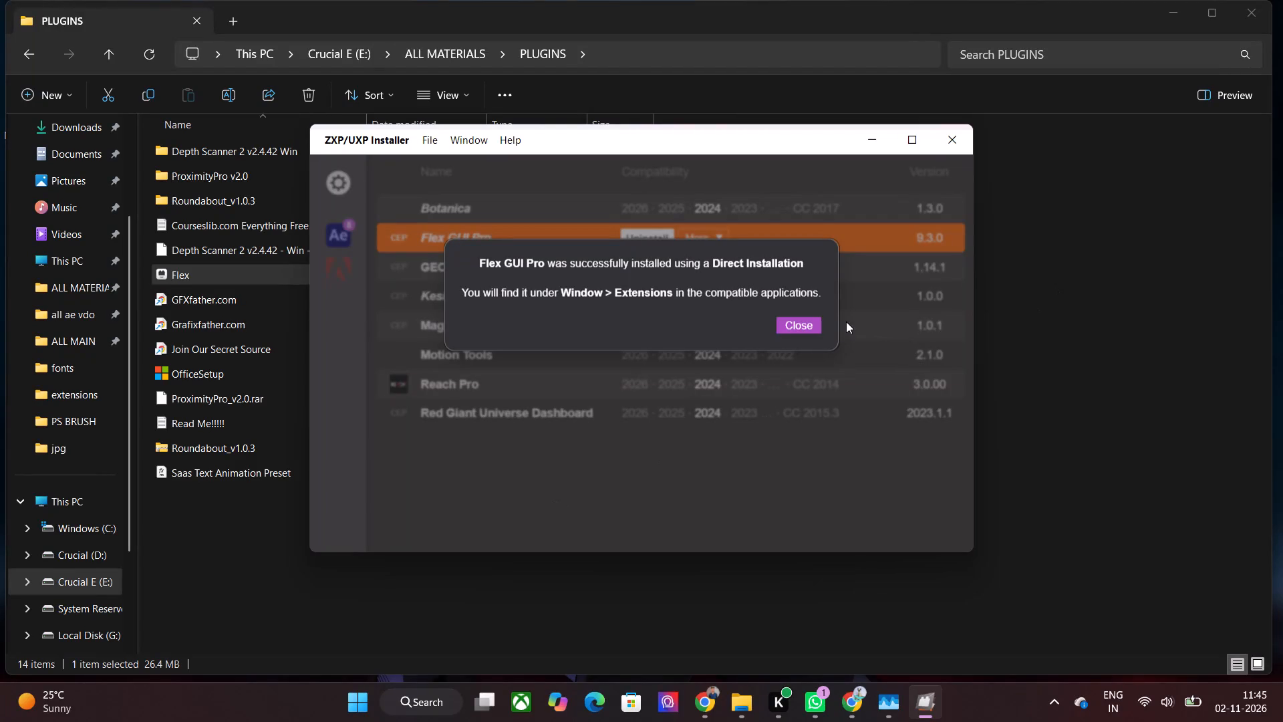
Dismiss the Flex GUI Pro installation message and close the ZXP/UXP Installer.
left_click(819, 323)
left_click(950, 144)
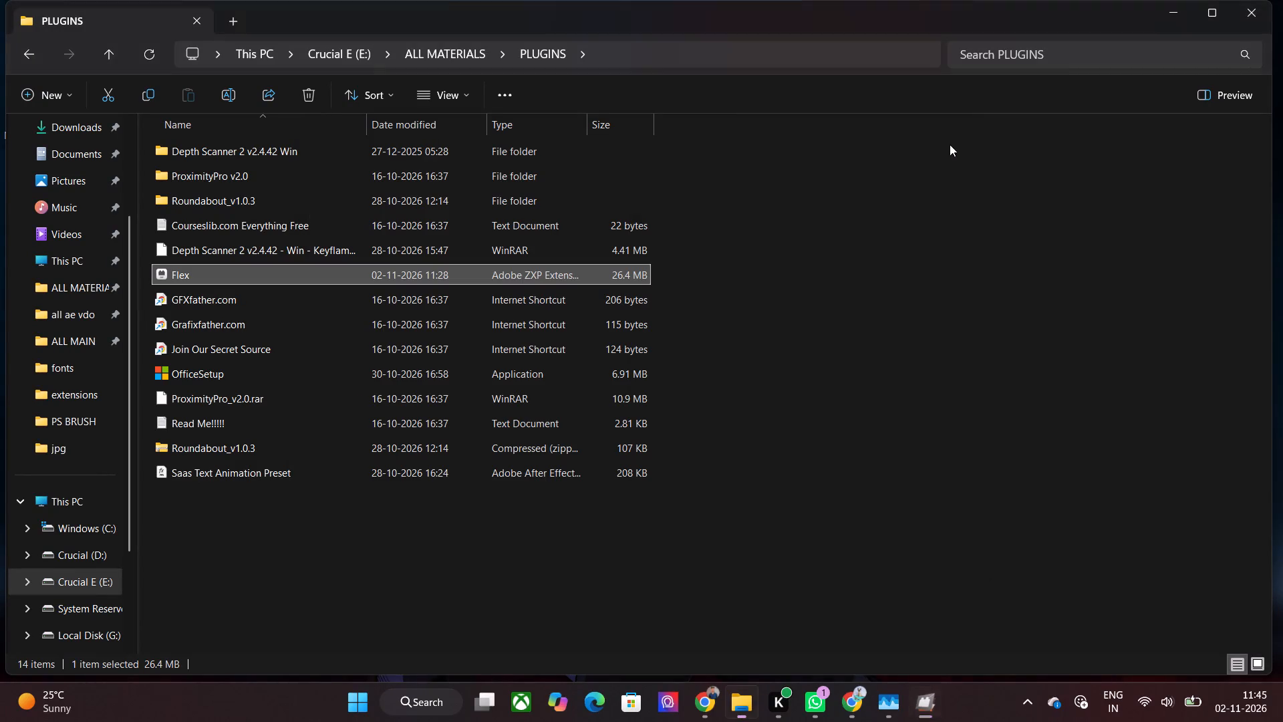
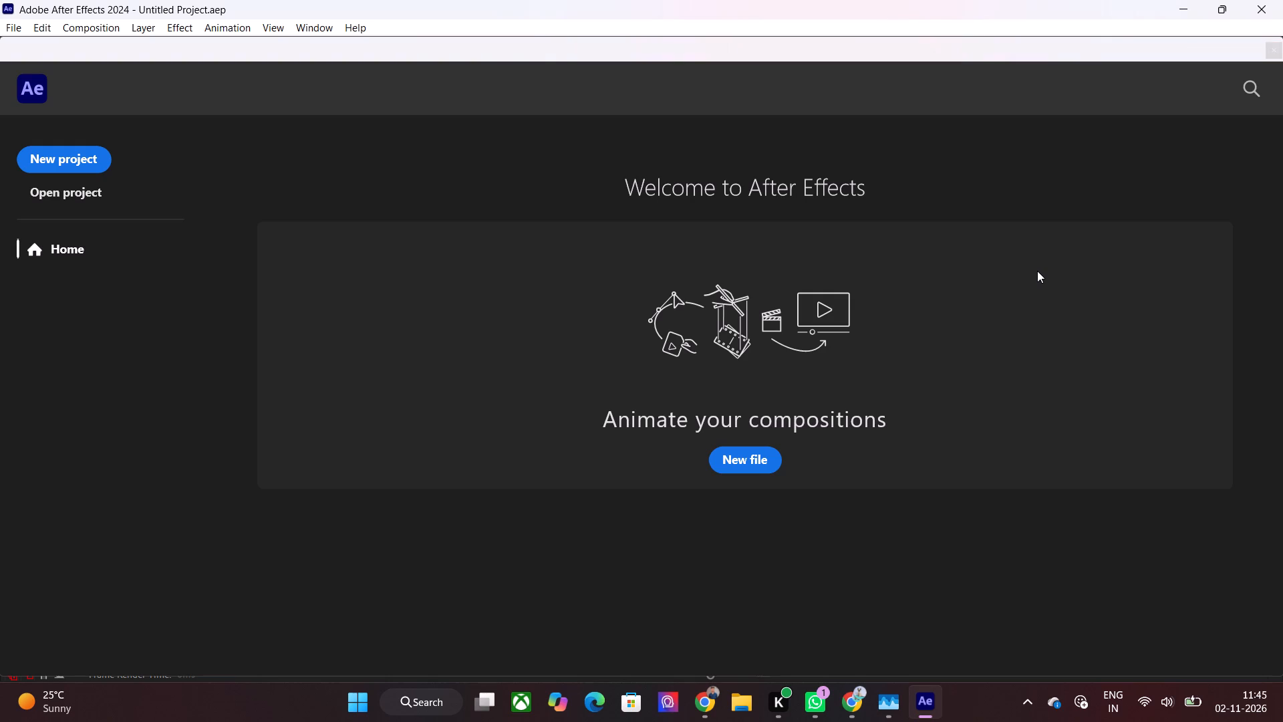
Start a new After Effects project.
left_click(83, 157)
left_click(835, 399)
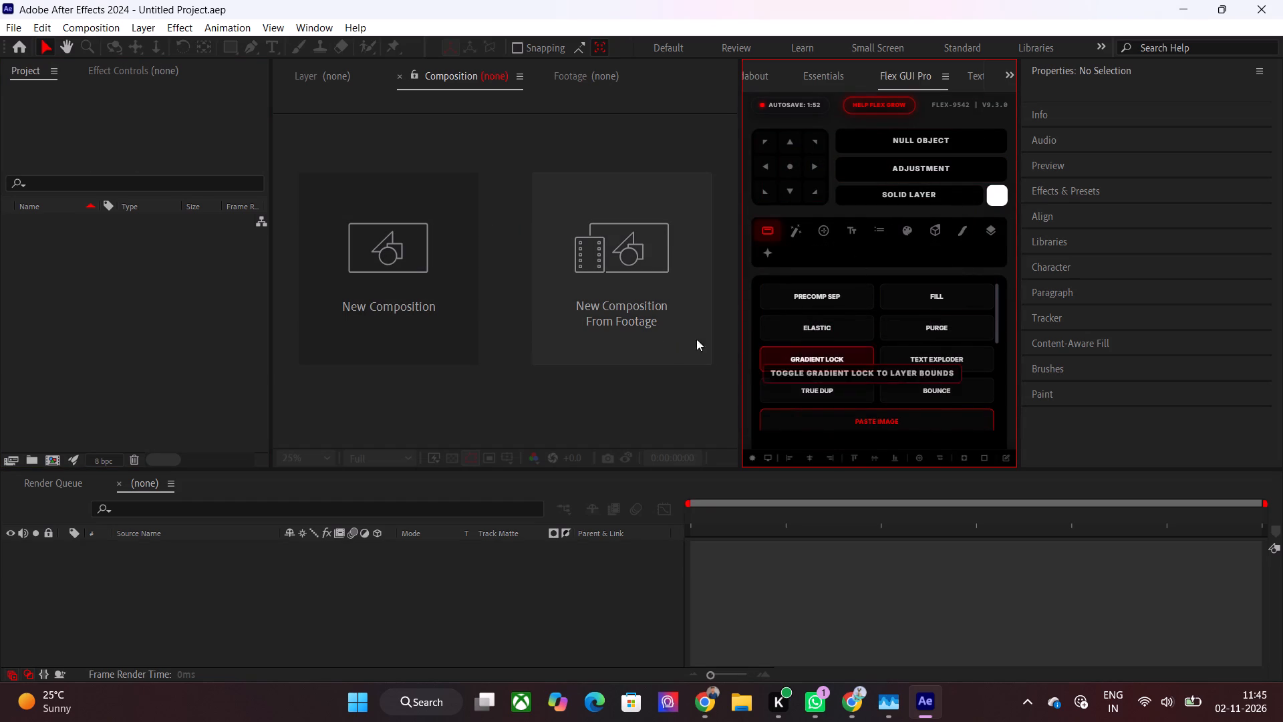
scroll(862, 318, "down", 1)
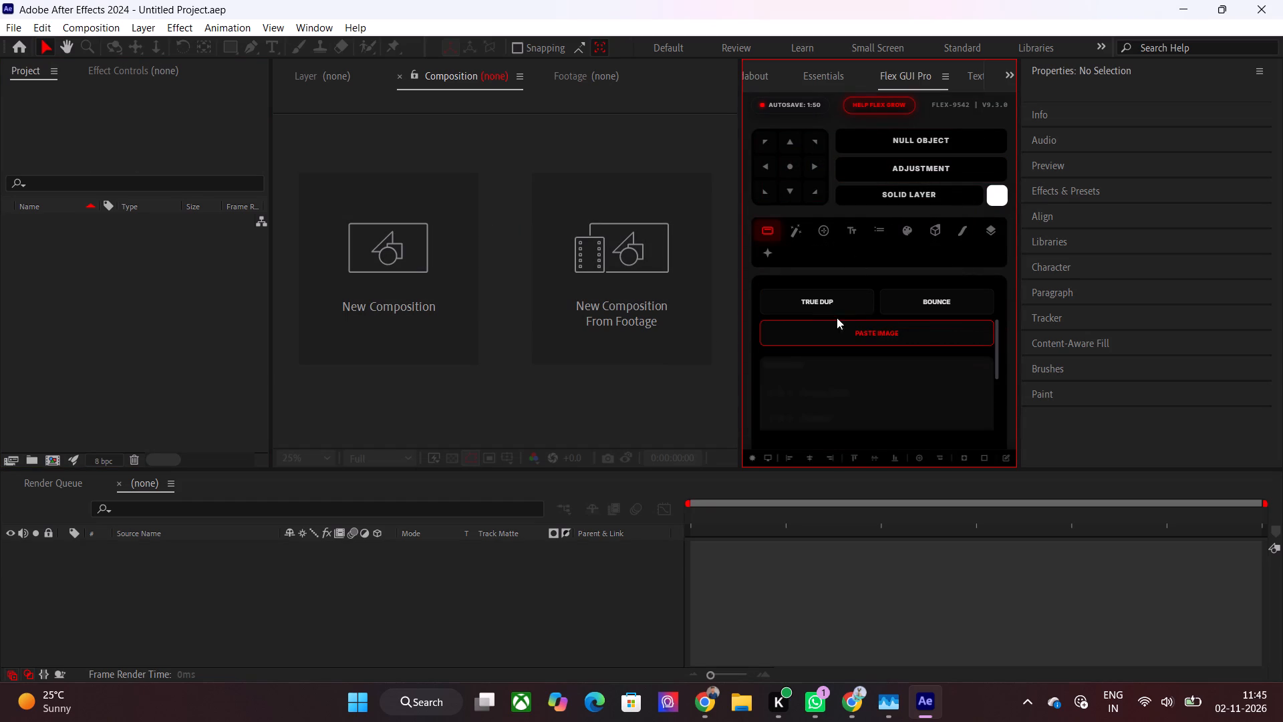
Create a new composition with its height set to 1350 px.
left_click(372, 275)
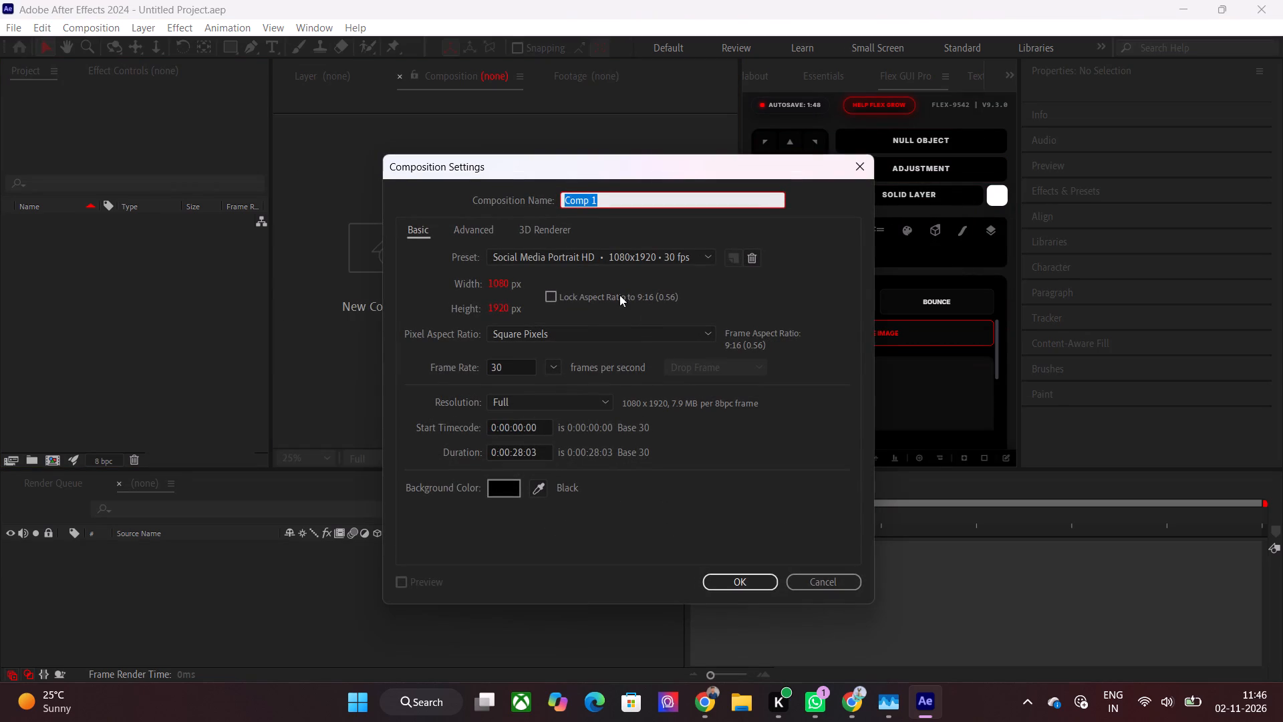
left_click(486, 301)
left_click(502, 309)
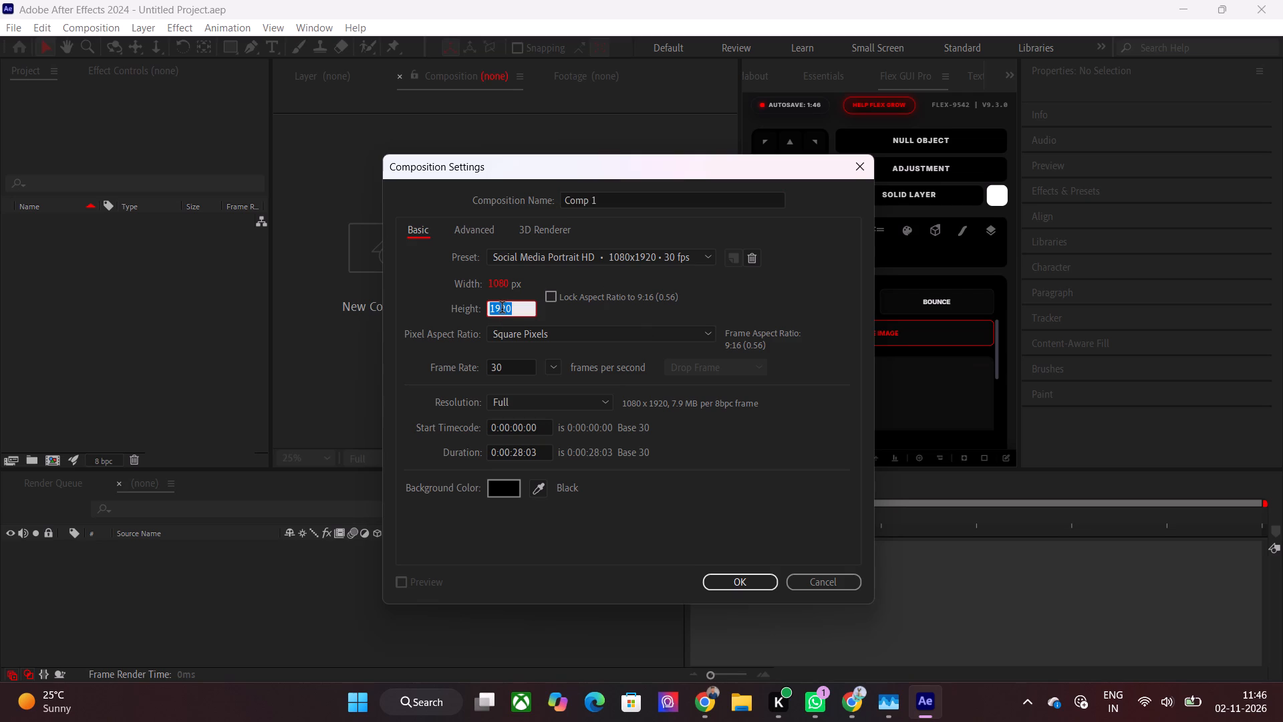
type("1350")
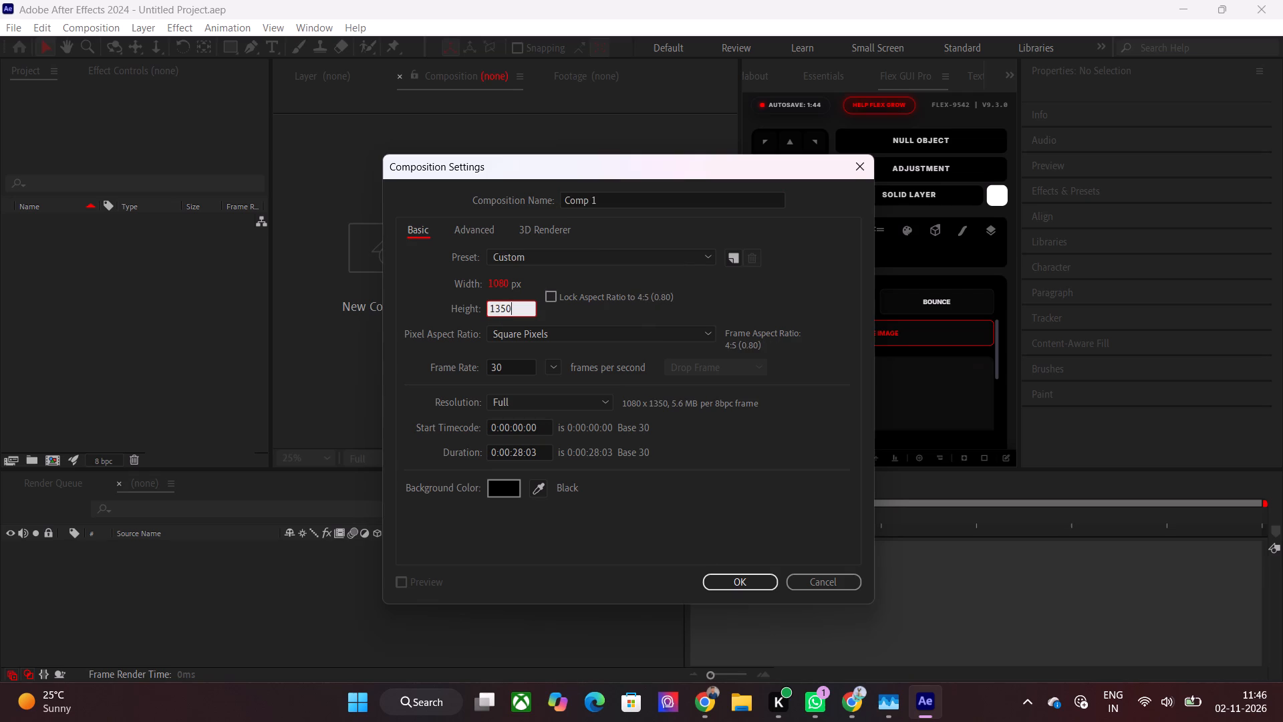
key("Return")
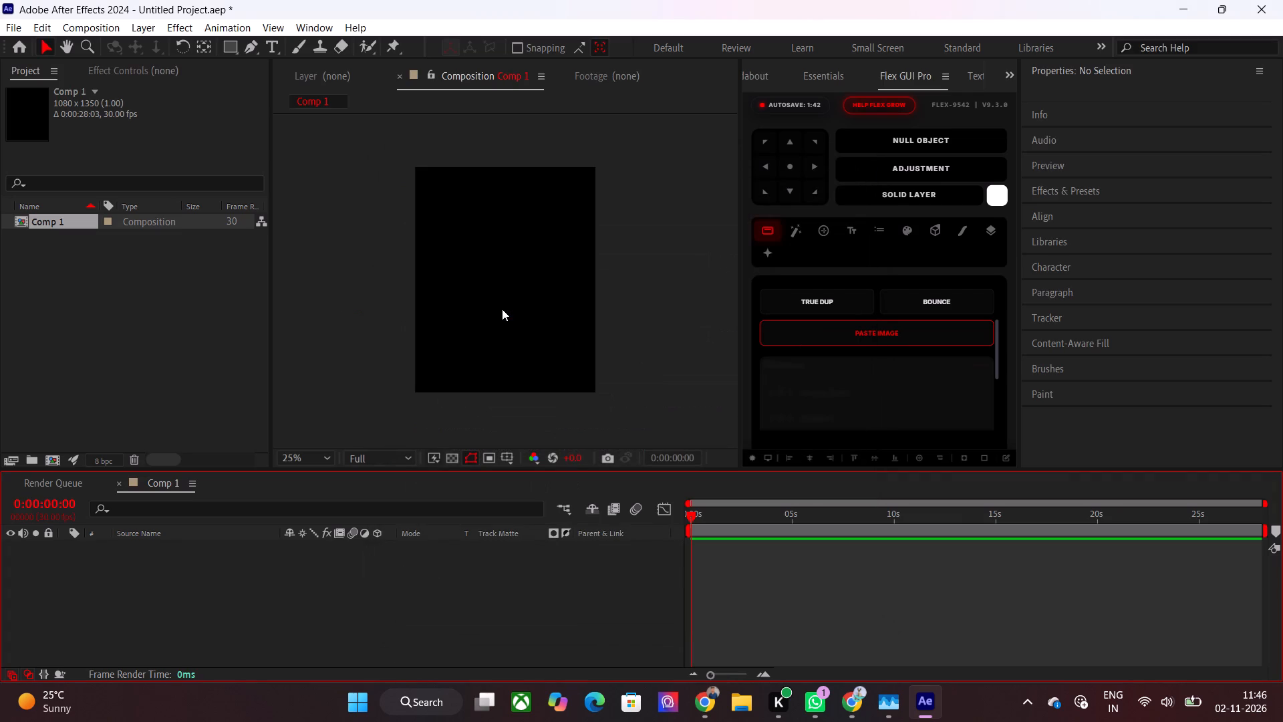
Import the WhatsApp video from the Candle 02 folder as footage.
double_click(132, 319)
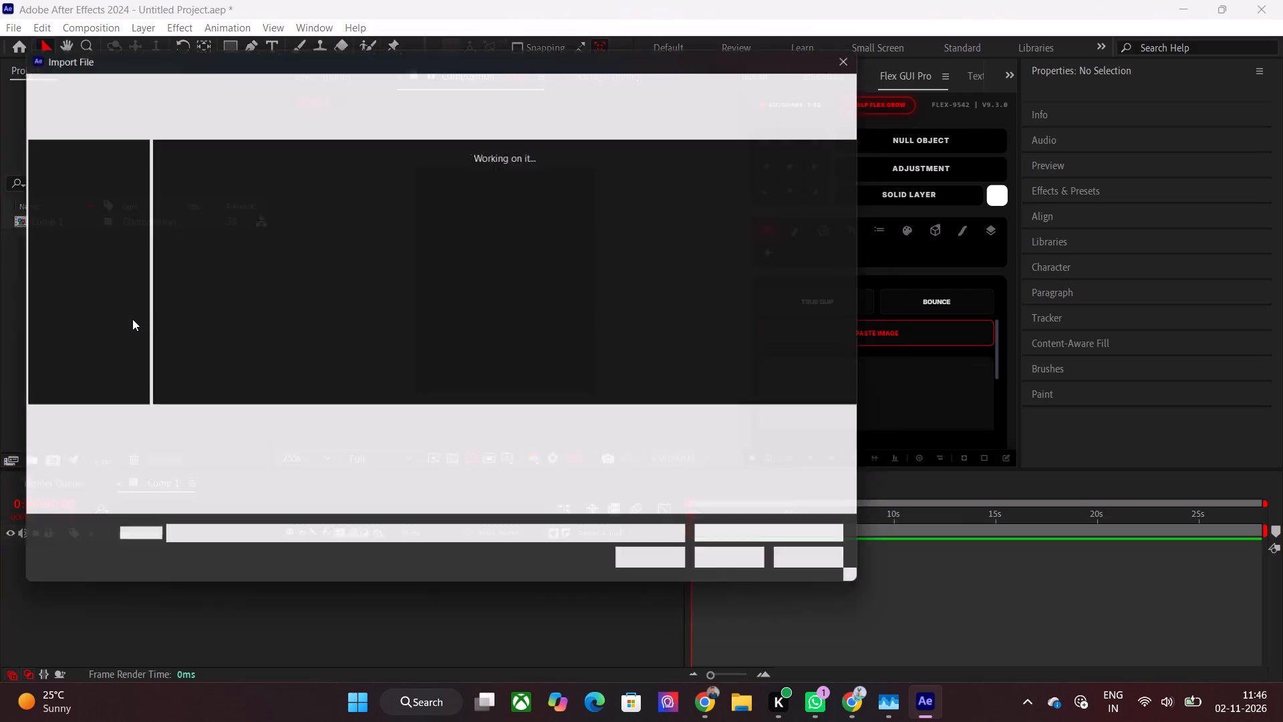
double_click(211, 176)
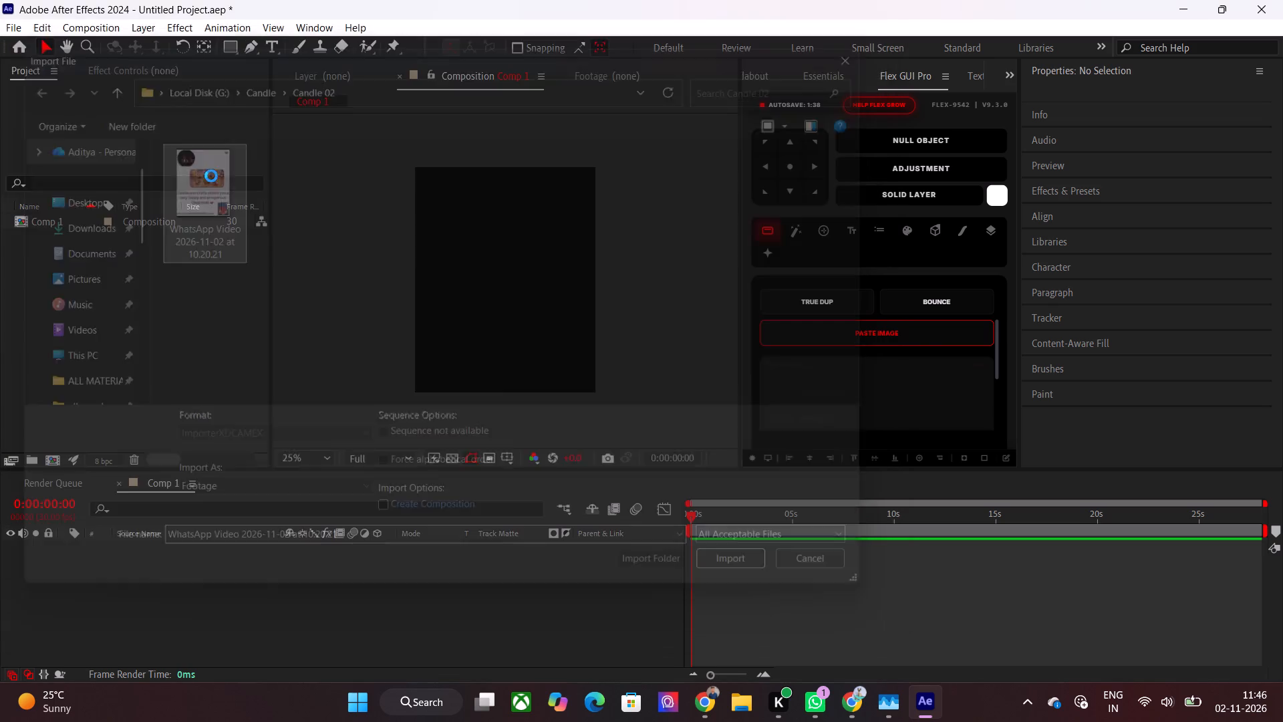
Import the four PNG images from 0e25e7e8 through a267fae2 in the Candle > OLD > 24-09 folder.
double_click(57, 328)
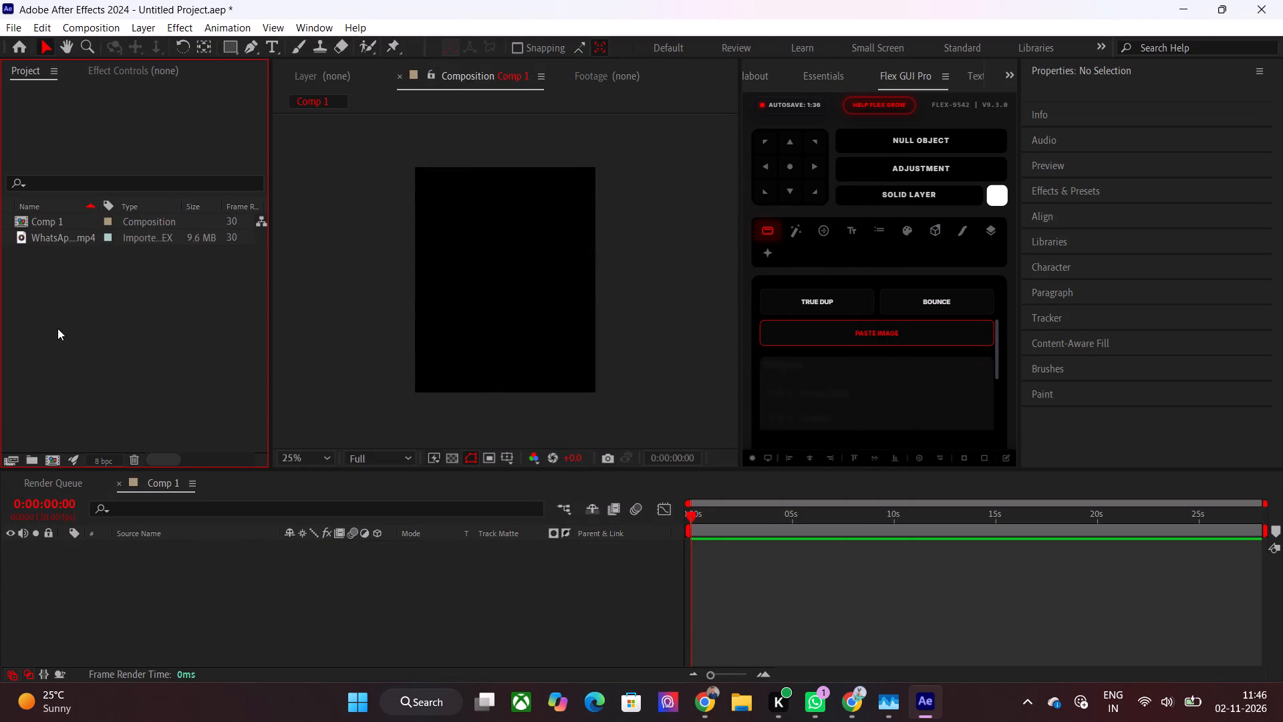
left_click(243, 77)
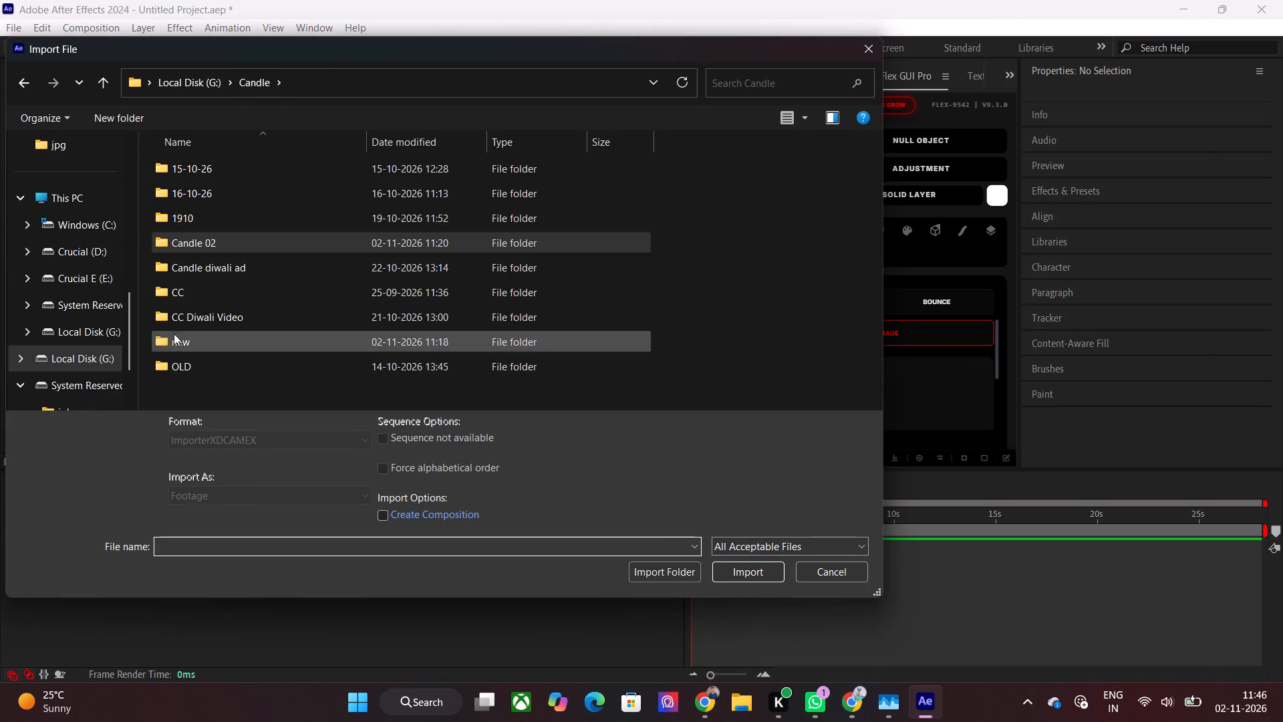
double_click(190, 372)
double_click(207, 176)
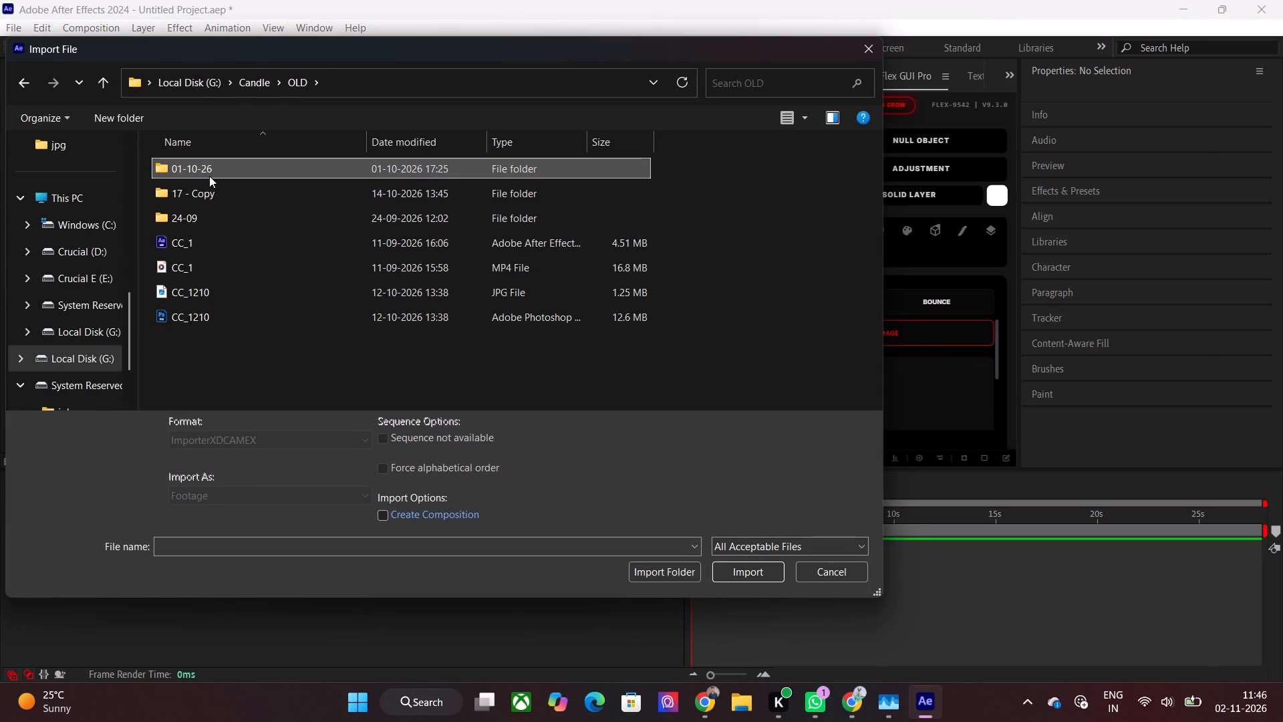
left_click(289, 80)
double_click(206, 187)
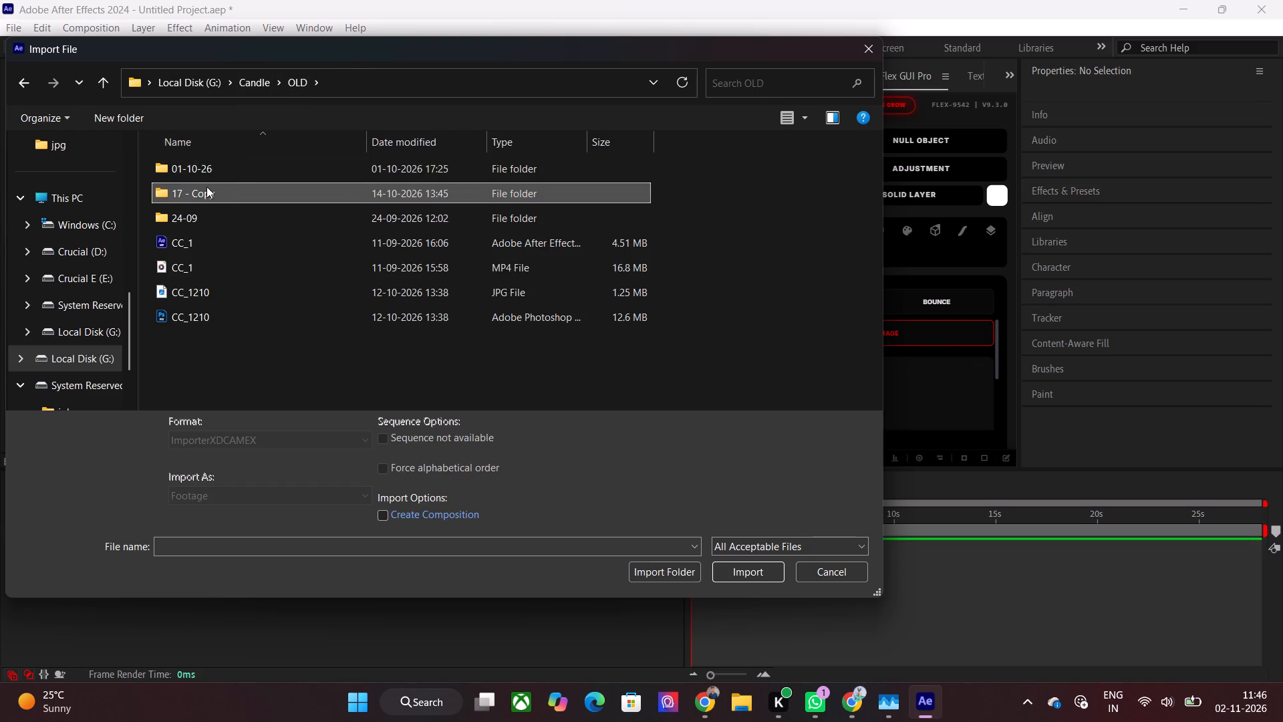
left_click(297, 76)
double_click(200, 212)
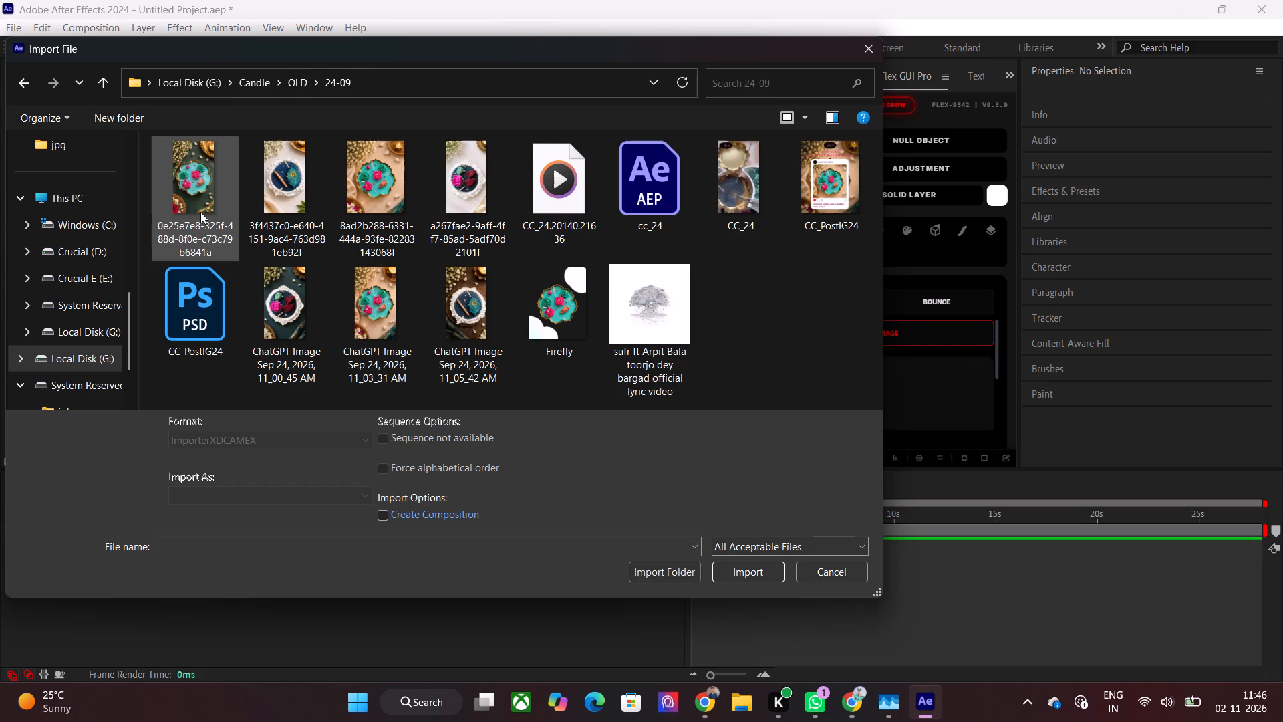
left_click(192, 197)
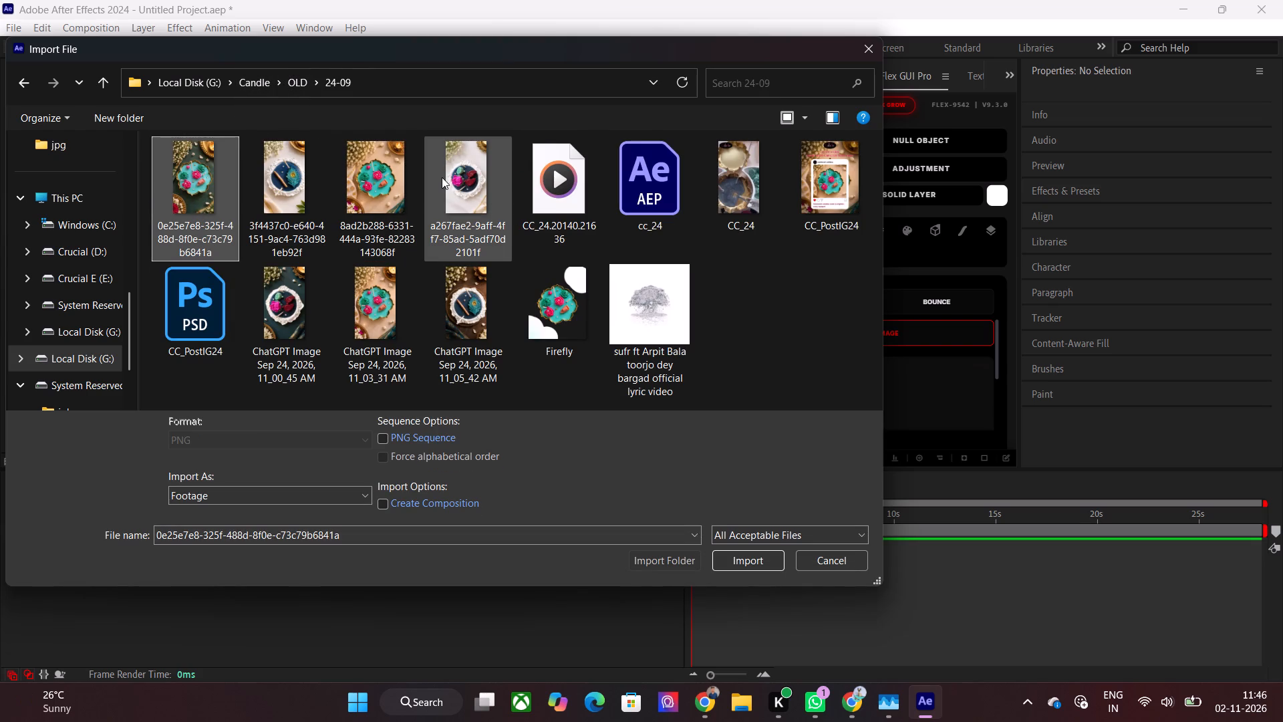
left_click(442, 177, "shift")
left_click(738, 559)
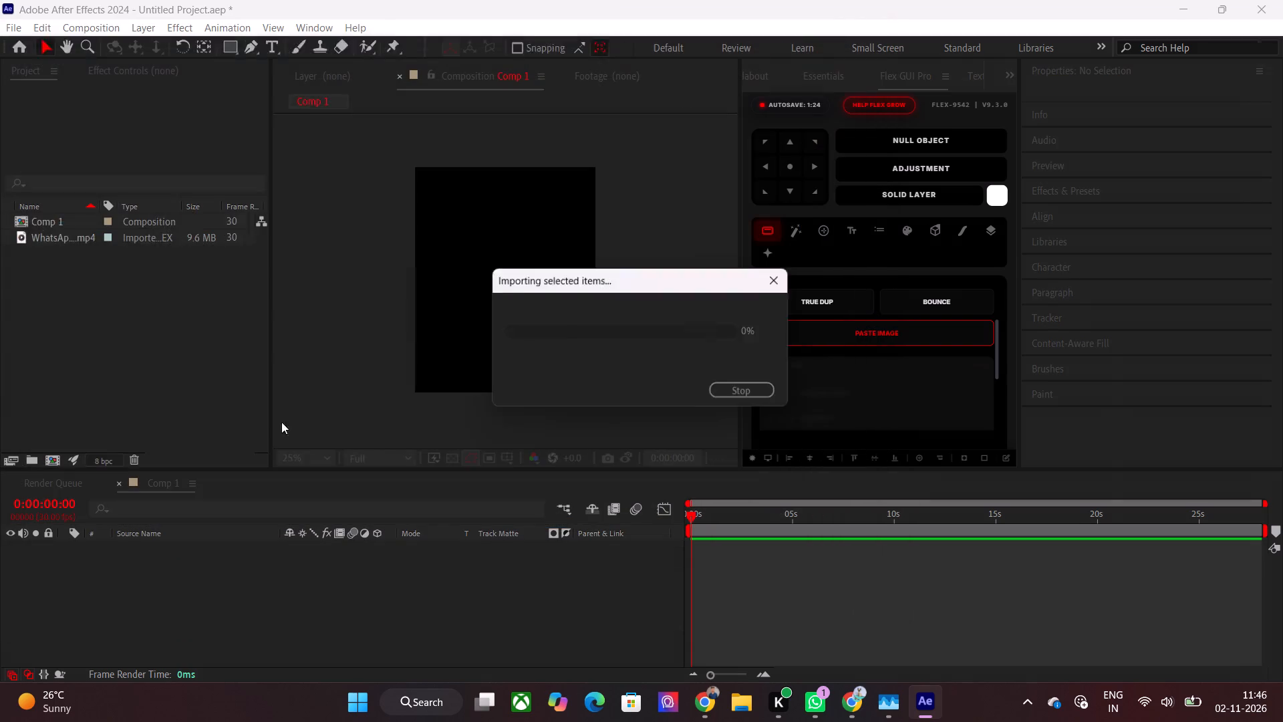
Import images 1 through 8 from the Candle > new folder as separate footage items.
double_click(106, 358)
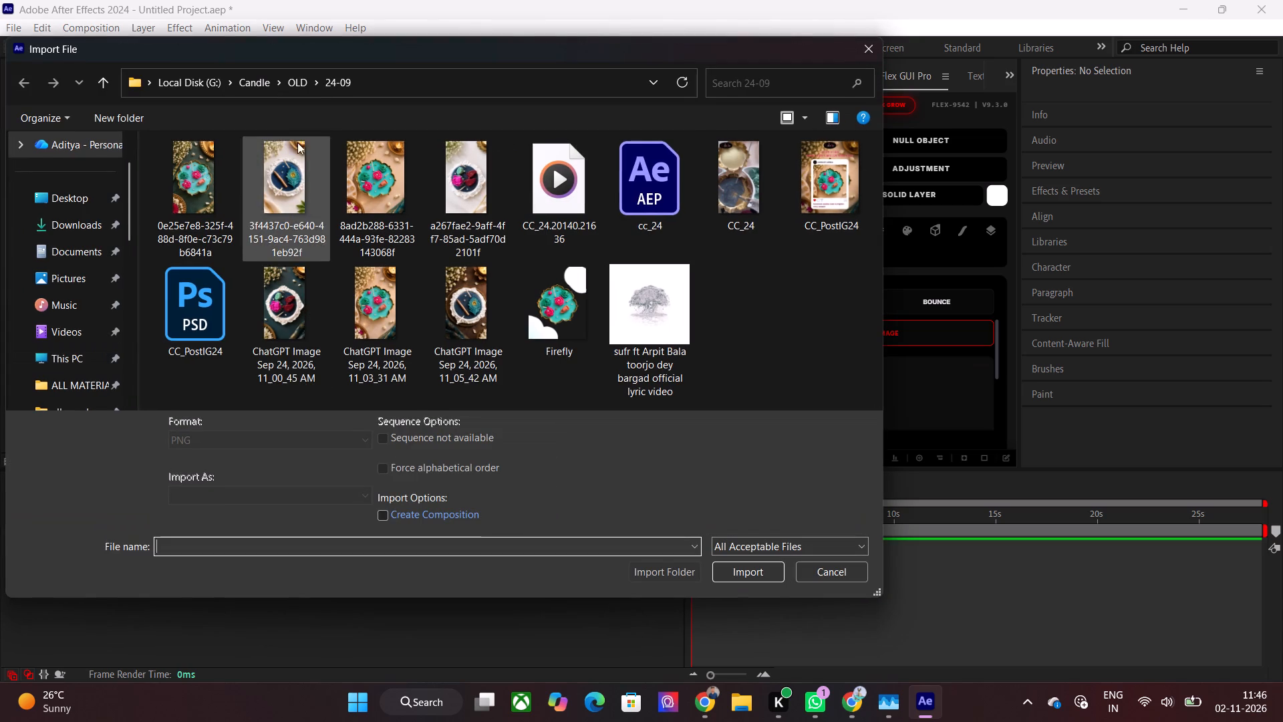
left_click(296, 72)
left_click(259, 89)
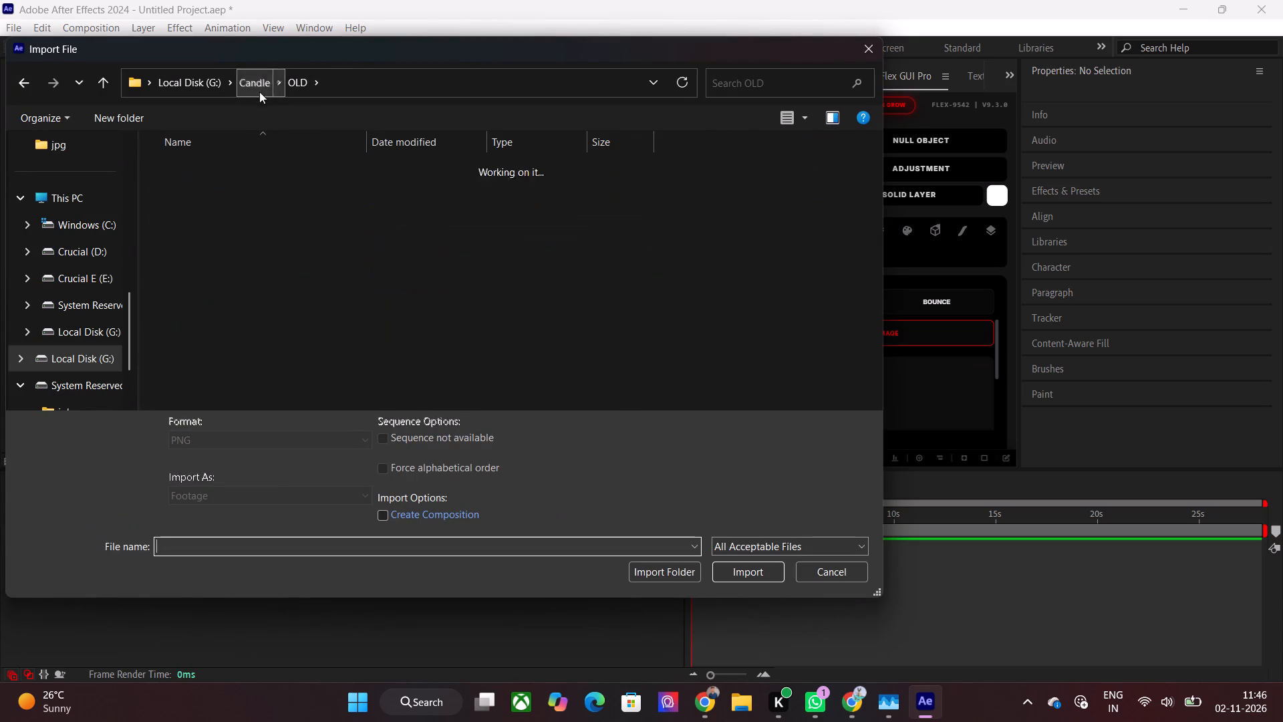
double_click(194, 343)
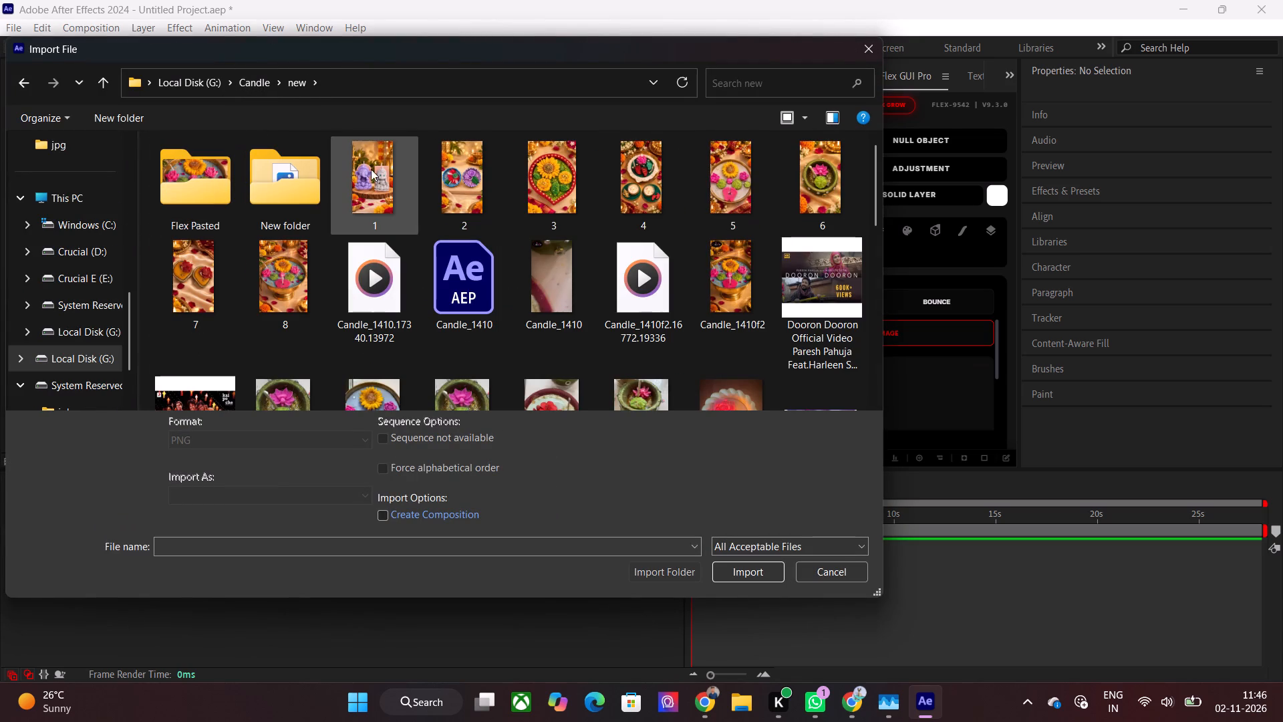
left_click(377, 169)
left_click(283, 286, "shift")
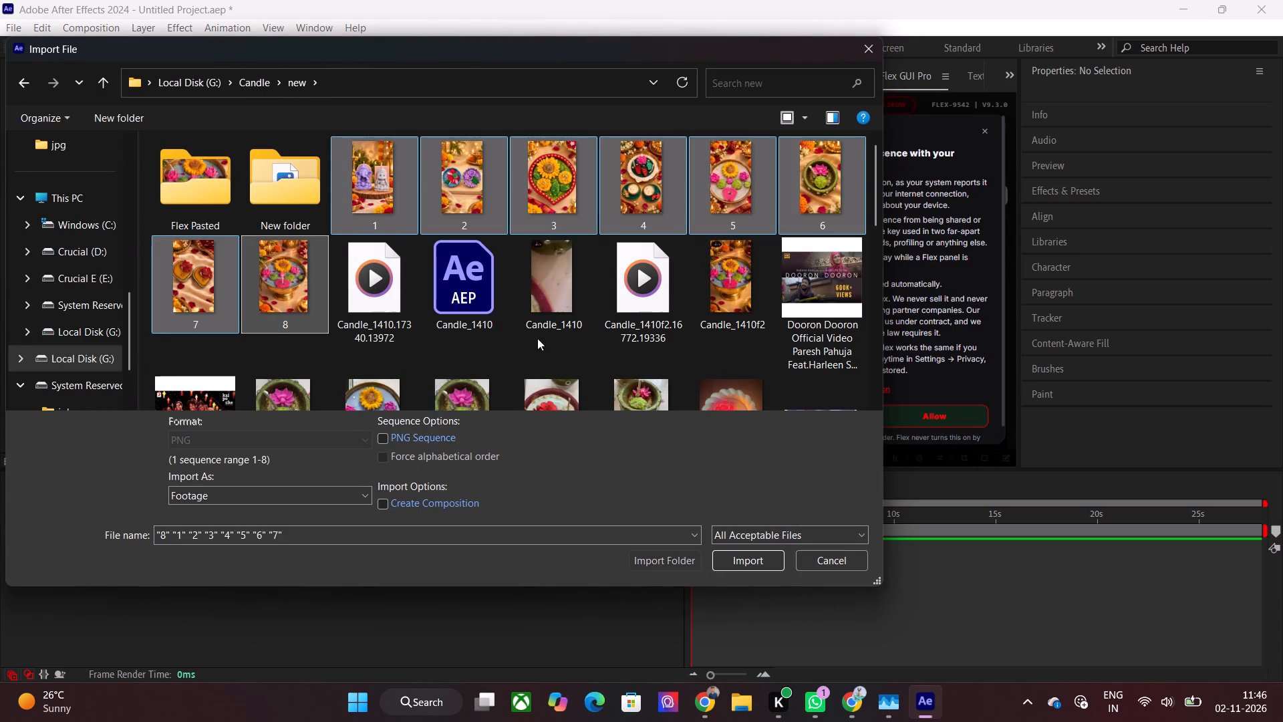
scroll(547, 313, "down", 3)
left_click(749, 556)
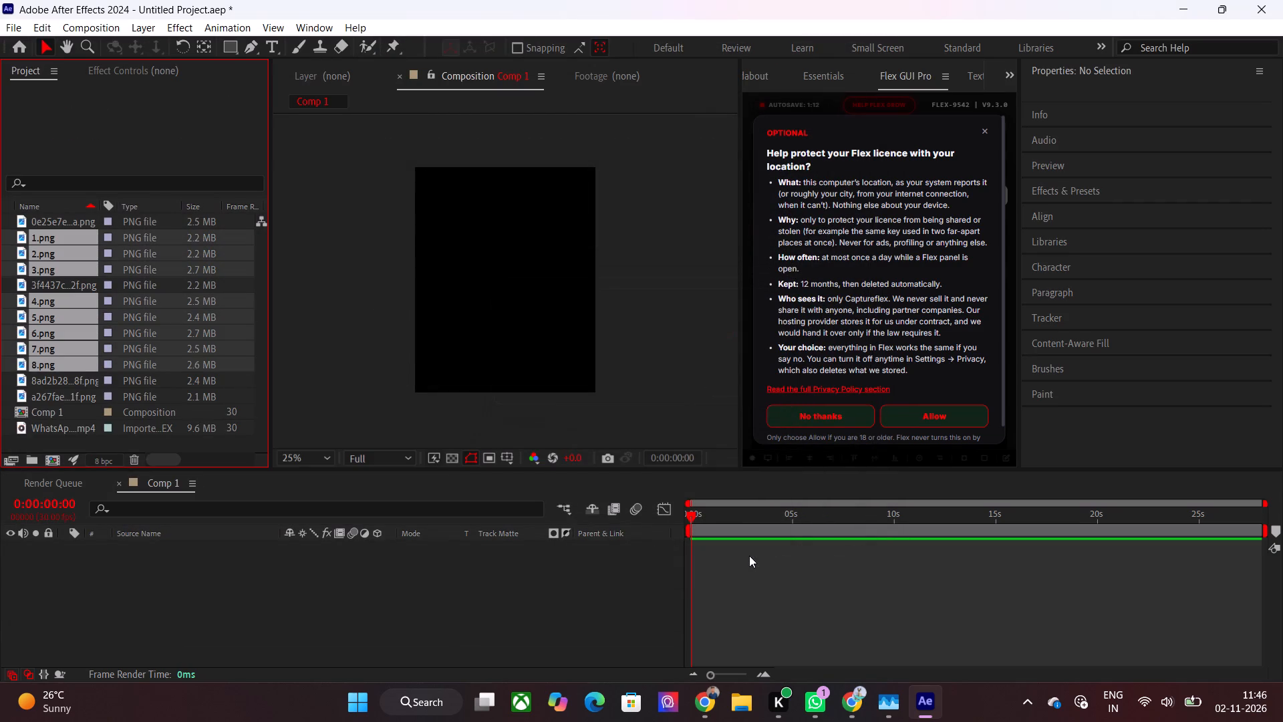
double_click(54, 449)
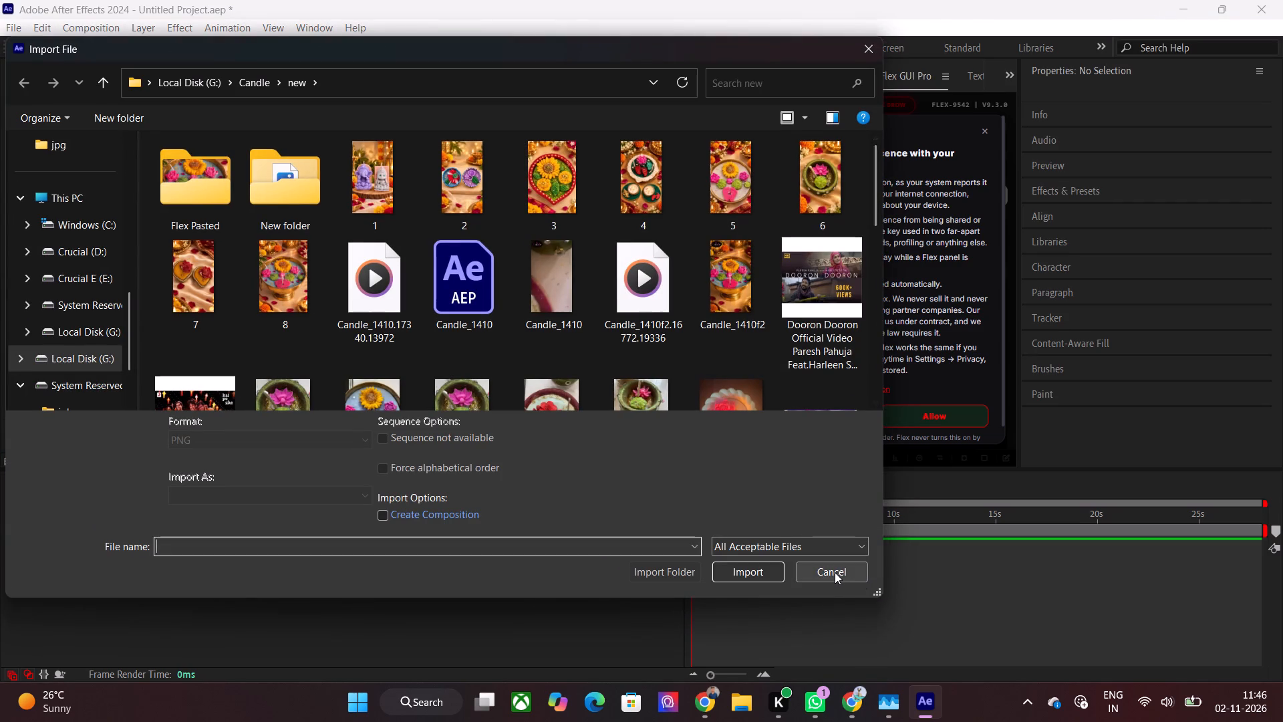
left_click(835, 572)
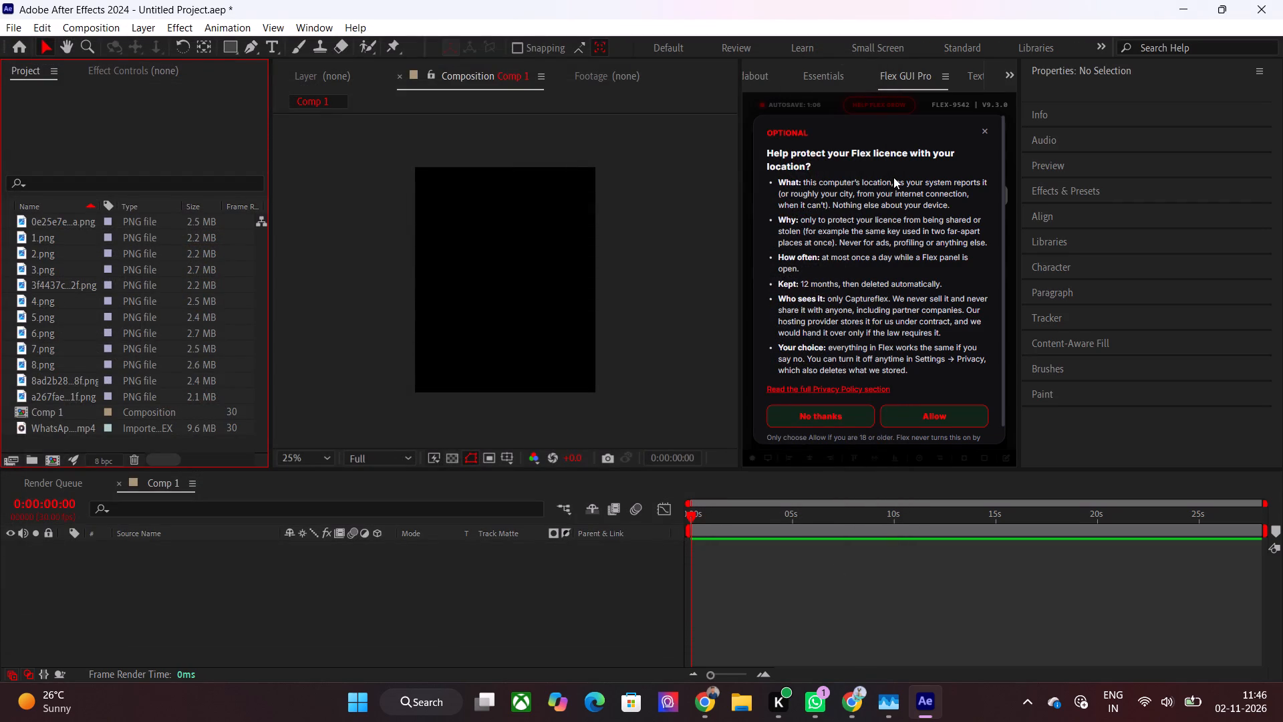
Decline the optional location sharing request in Flex GUI Pro.
left_click(811, 417)
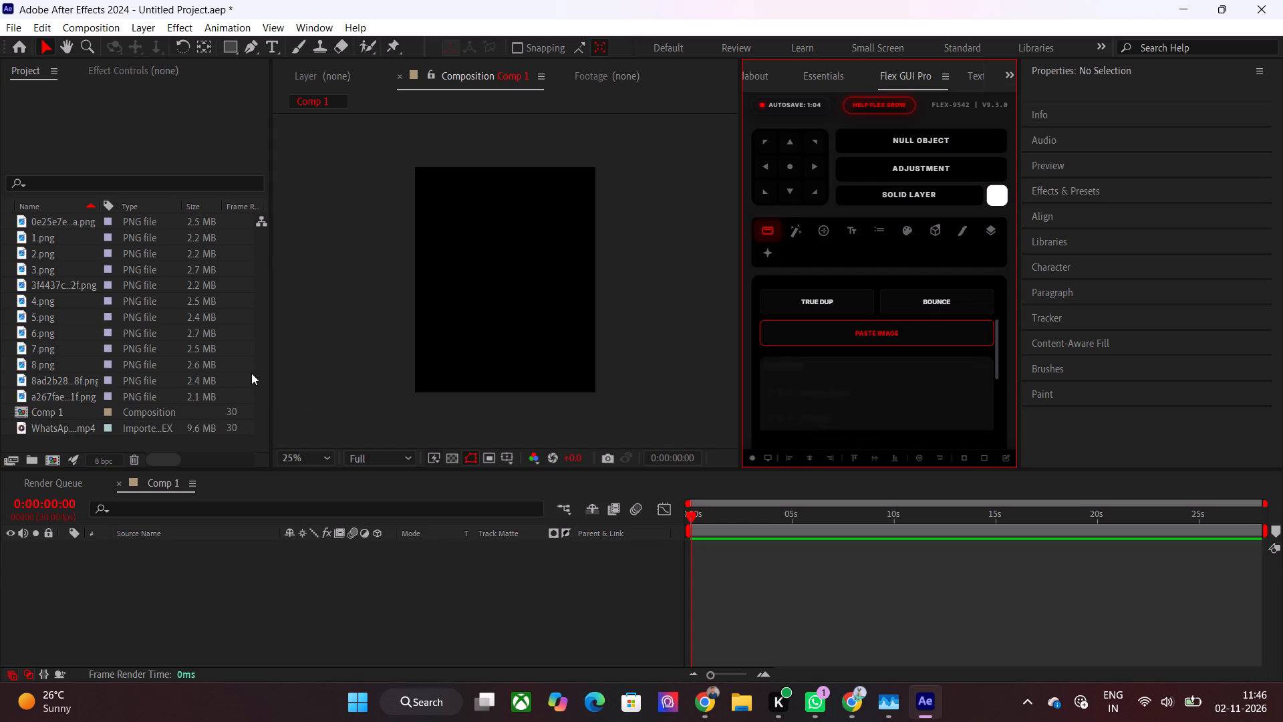
Import the 5ed7b1b2 image and the 111, Candle_wick_ignites_flame and Candles_burning_with_flickering clips from the CC Diwali Video folder.
double_click(116, 443)
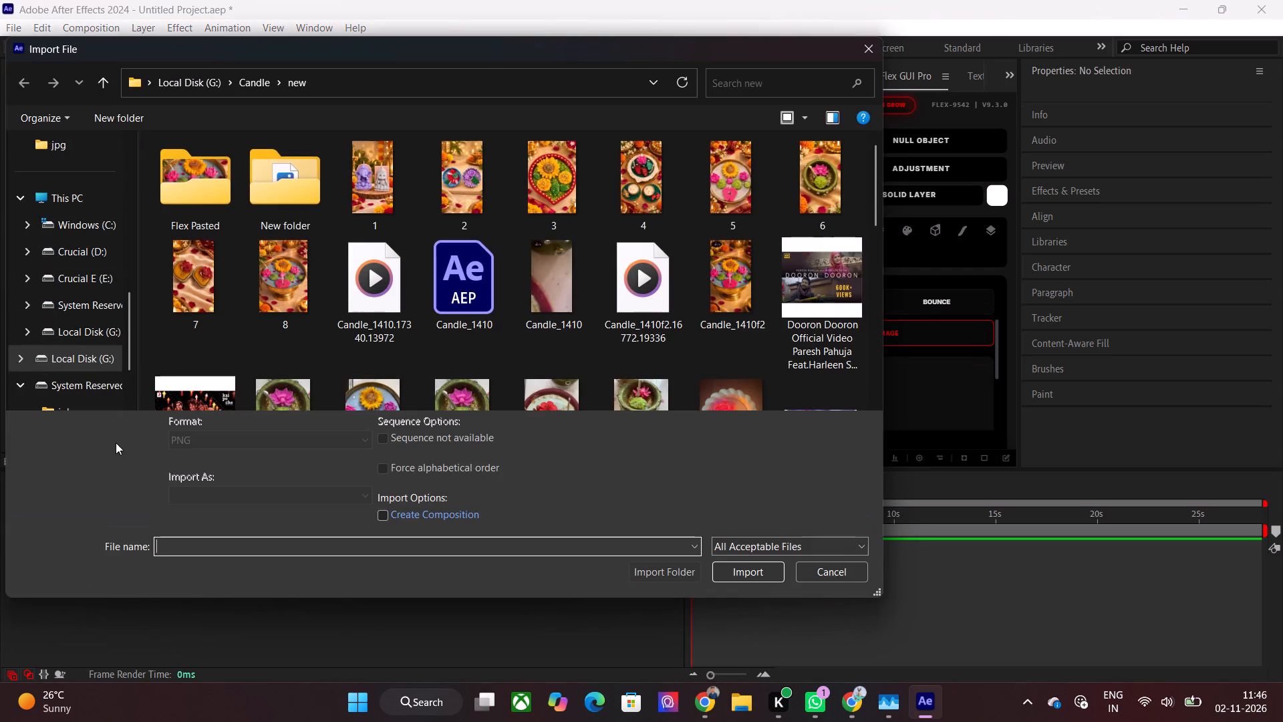
double_click(196, 178)
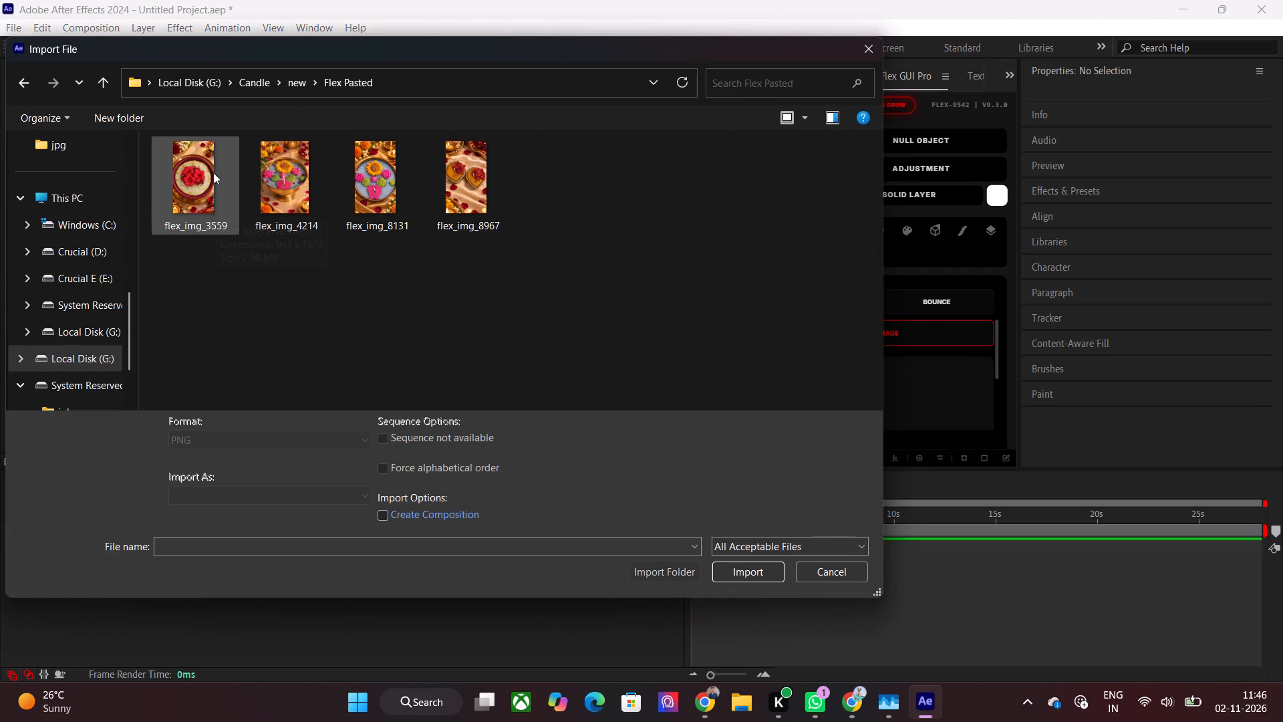
left_click(289, 84)
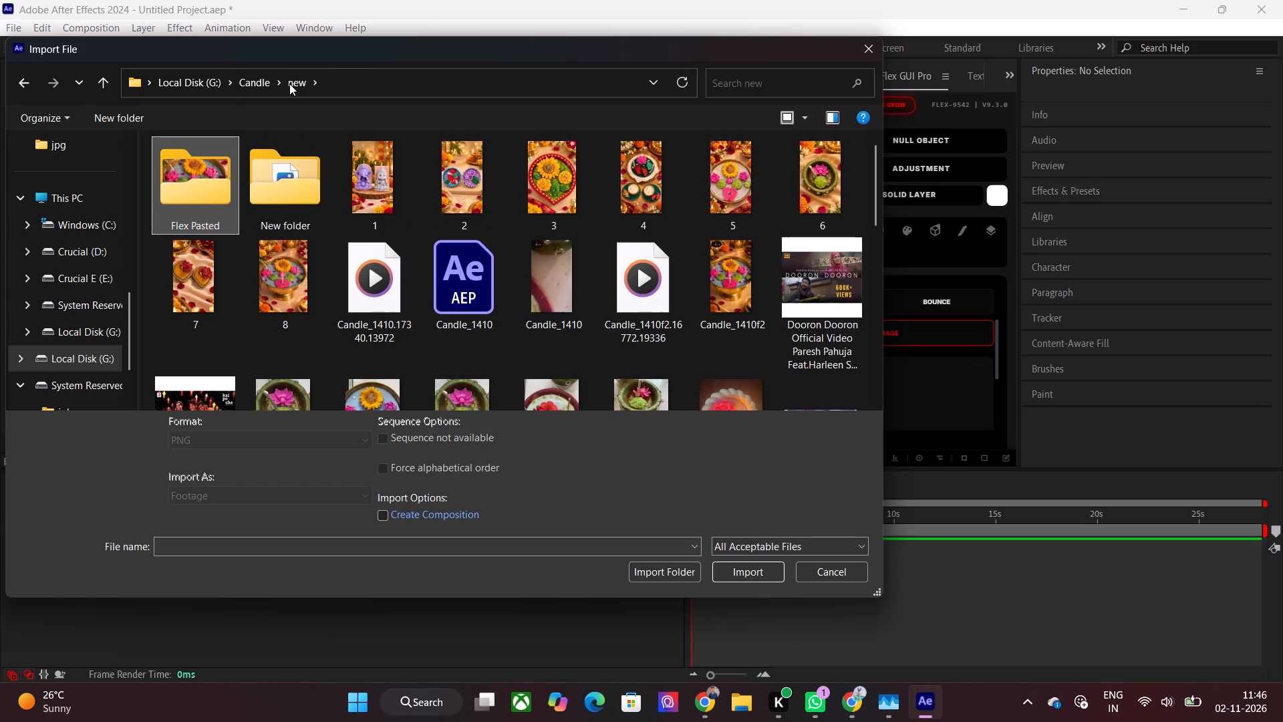
double_click(212, 183)
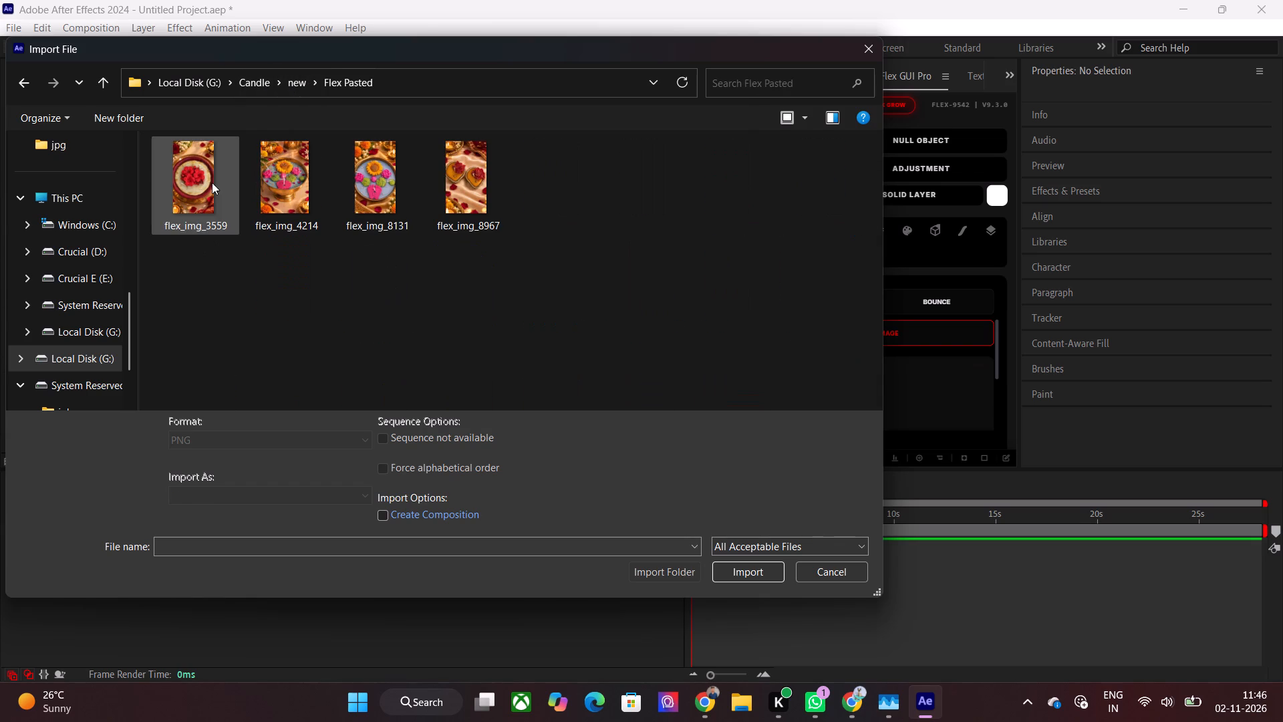
left_click(290, 90)
left_click(253, 87)
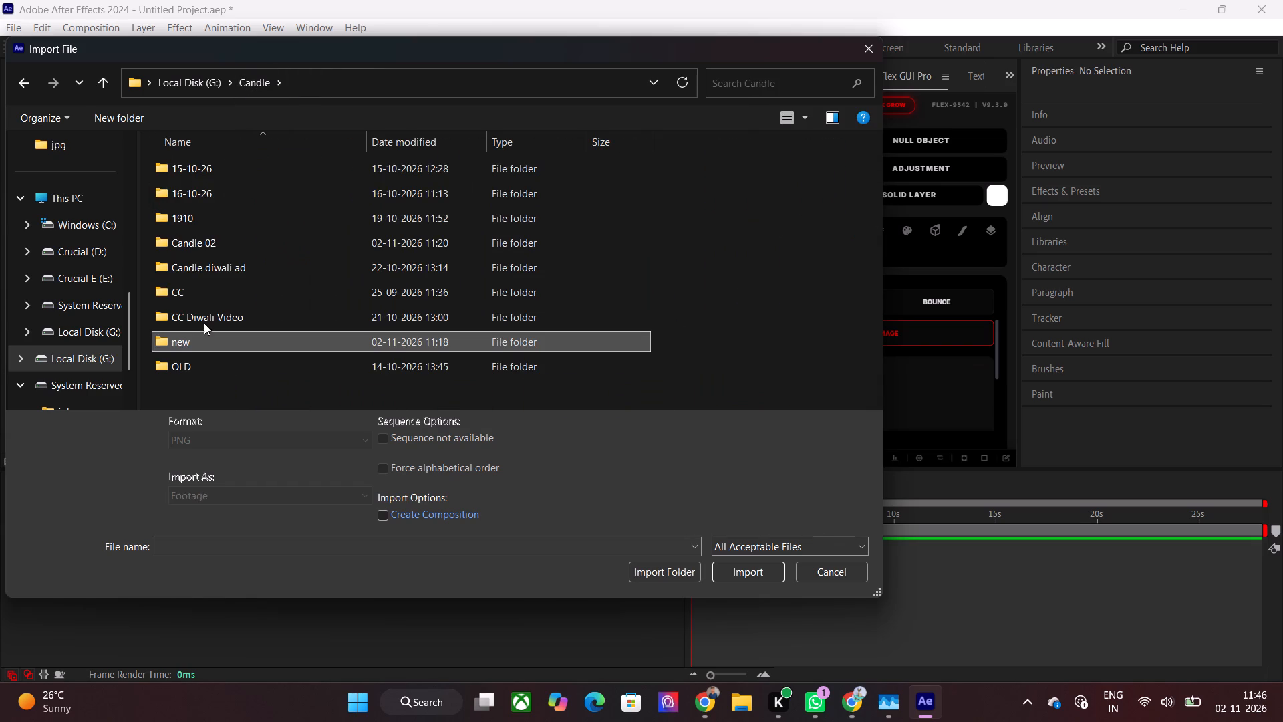
double_click(210, 320)
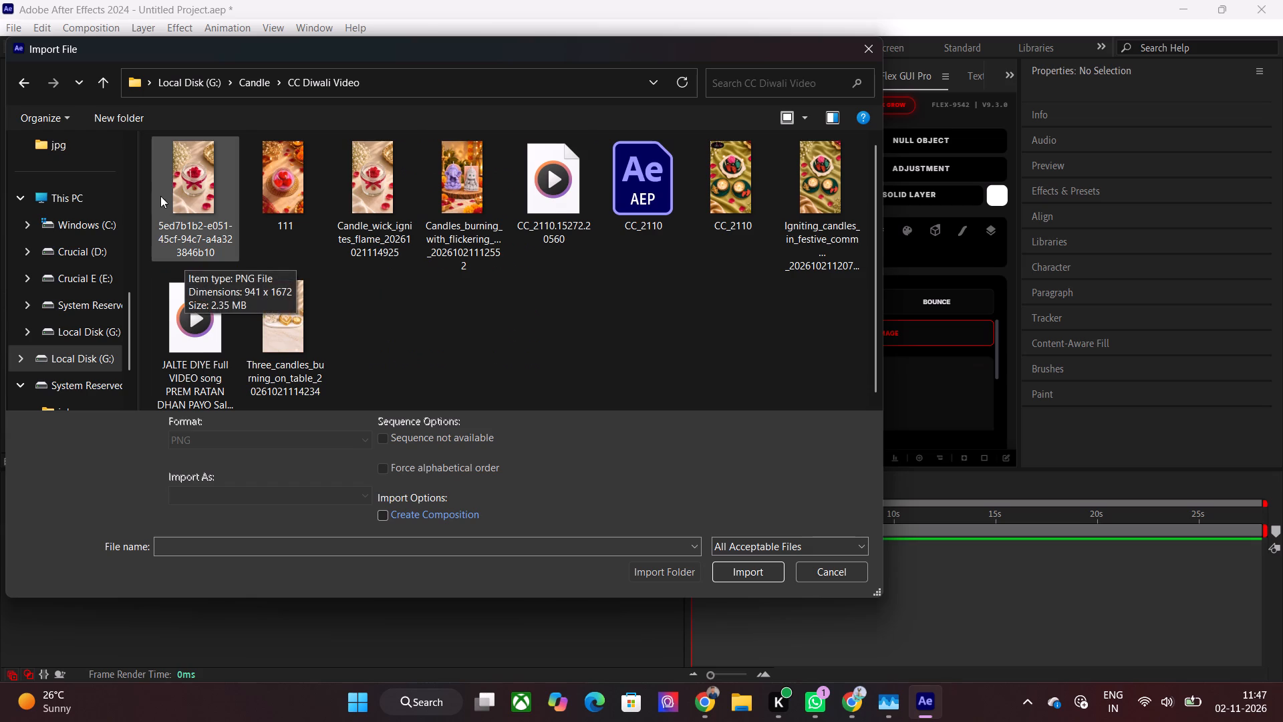
left_click_drag(138, 152, 152, 162)
left_click_drag(168, 140, 501, 193)
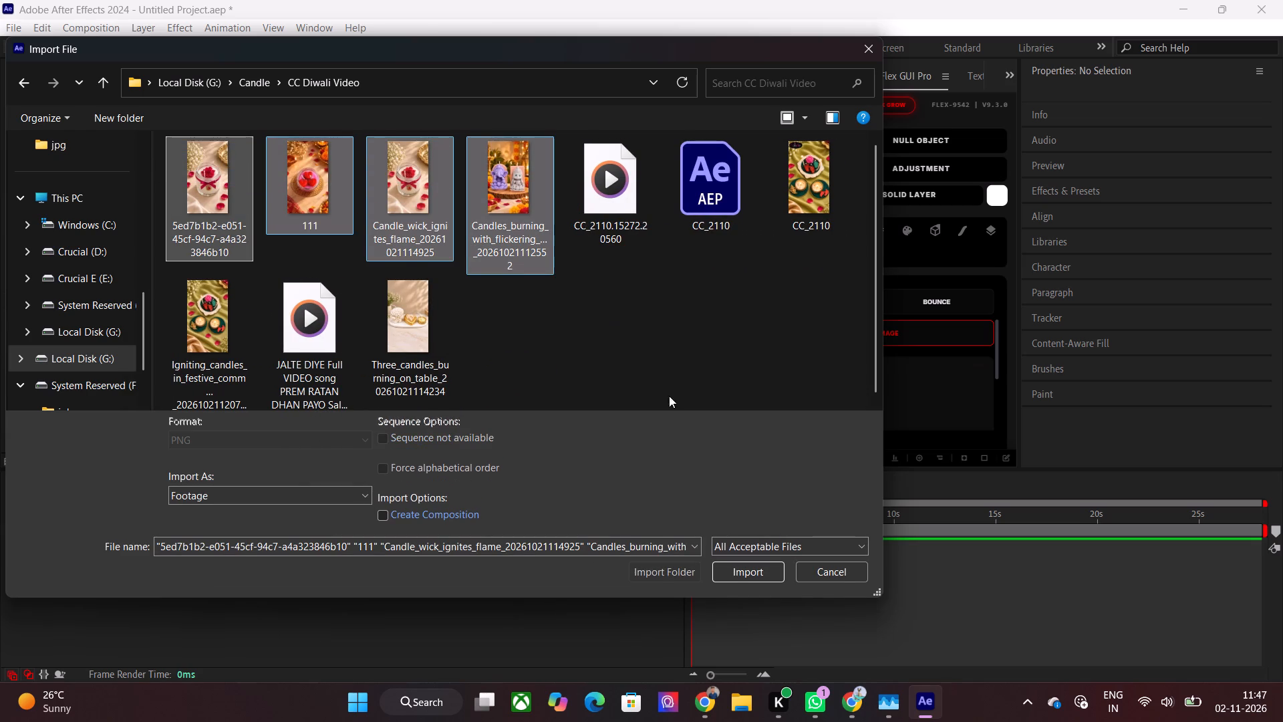
left_click(761, 572)
Examine the imported candle images and video clips in the project's footage list.
scroll(57, 361, "down", 3)
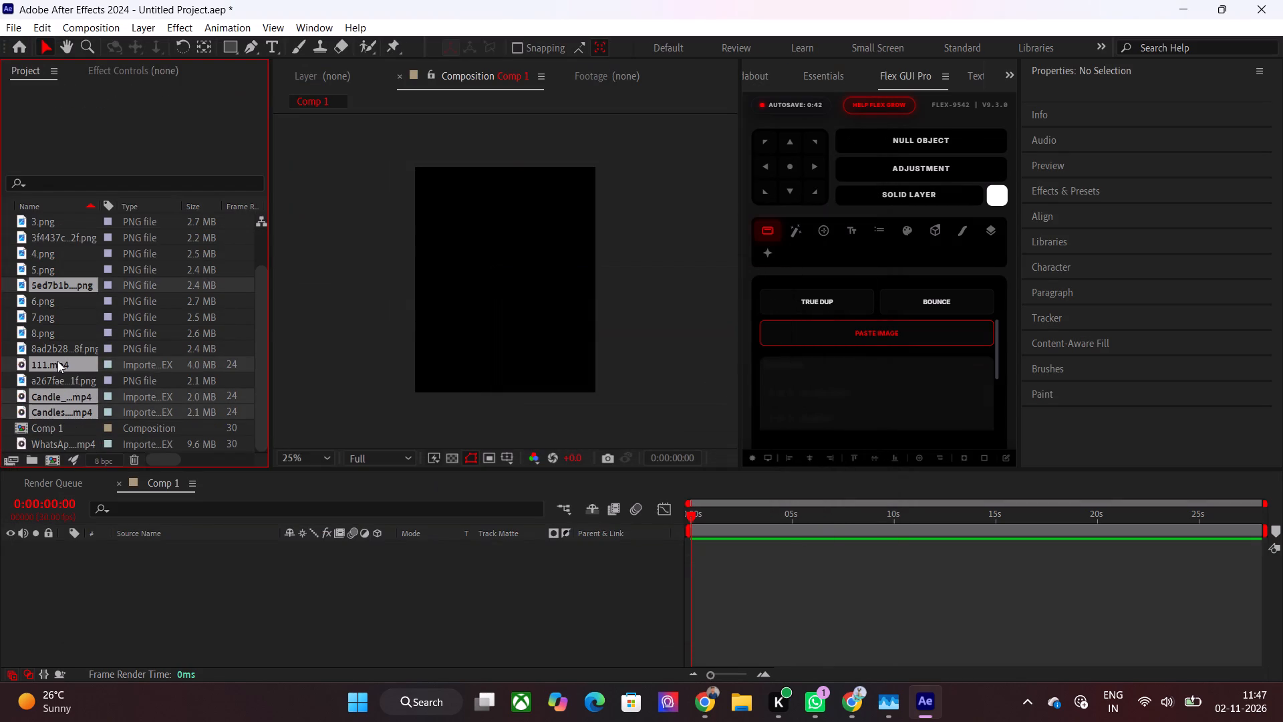
scroll(57, 361, "down", 2)
left_click(82, 343)
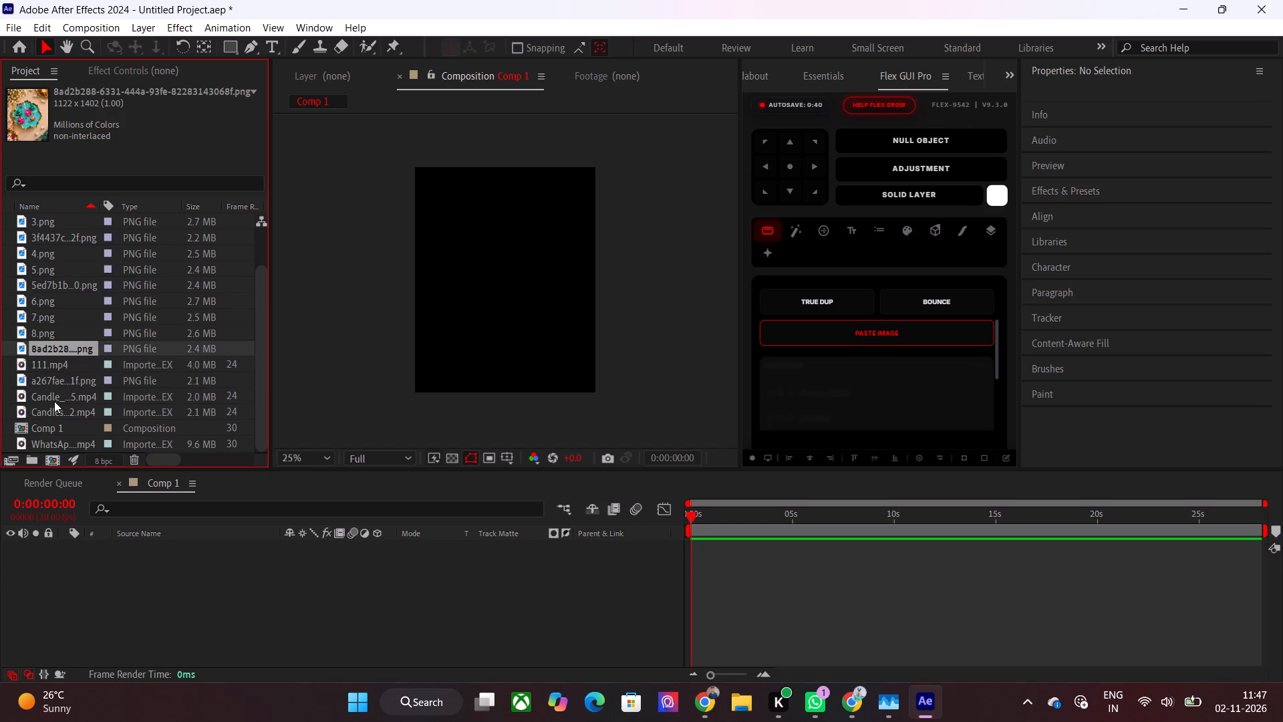
left_click(54, 401)
left_click(53, 409)
left_click(67, 396)
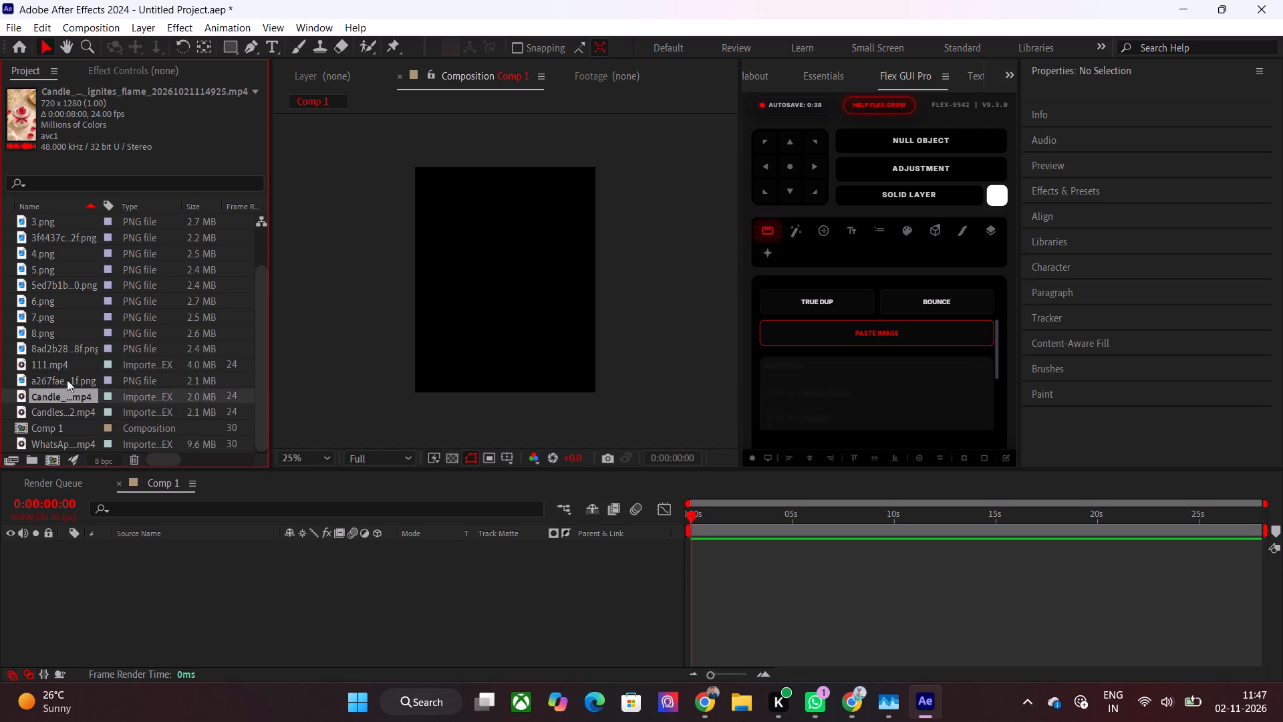
left_click(59, 367)
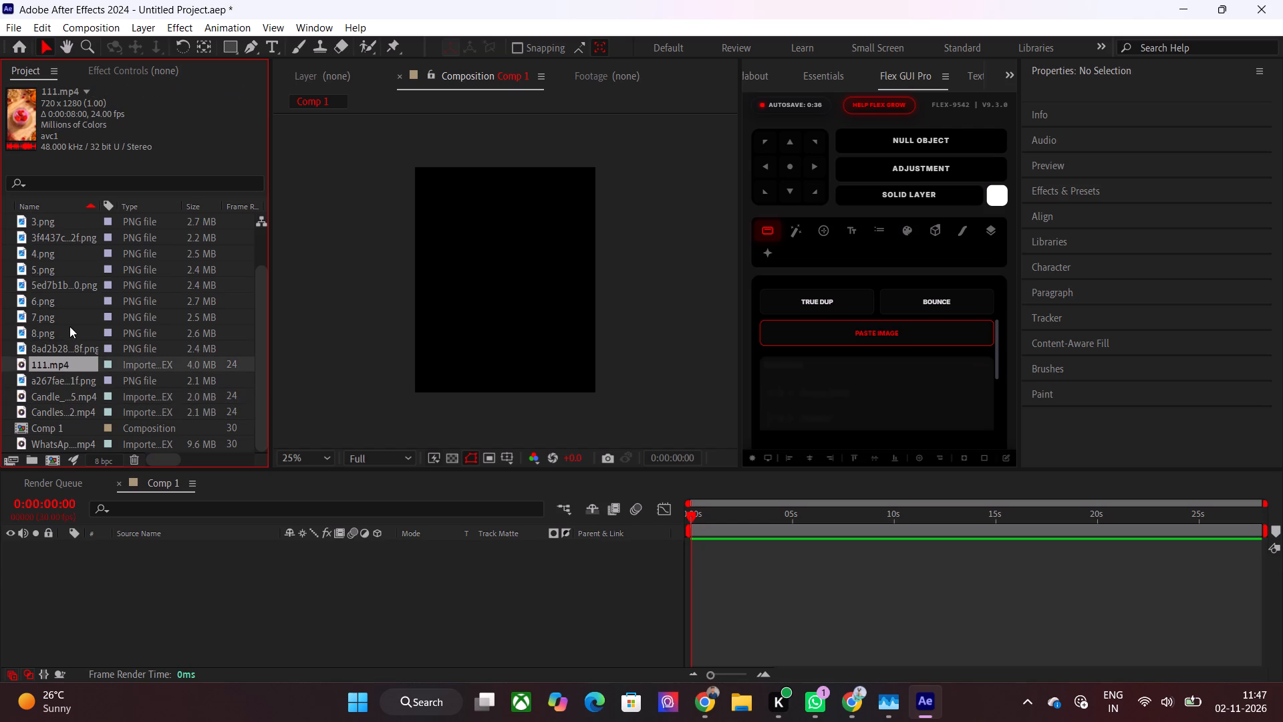
scroll(74, 367, "down", 1)
Create a new folder named img in the project.
left_click(26, 459)
type("img")
key("Return")
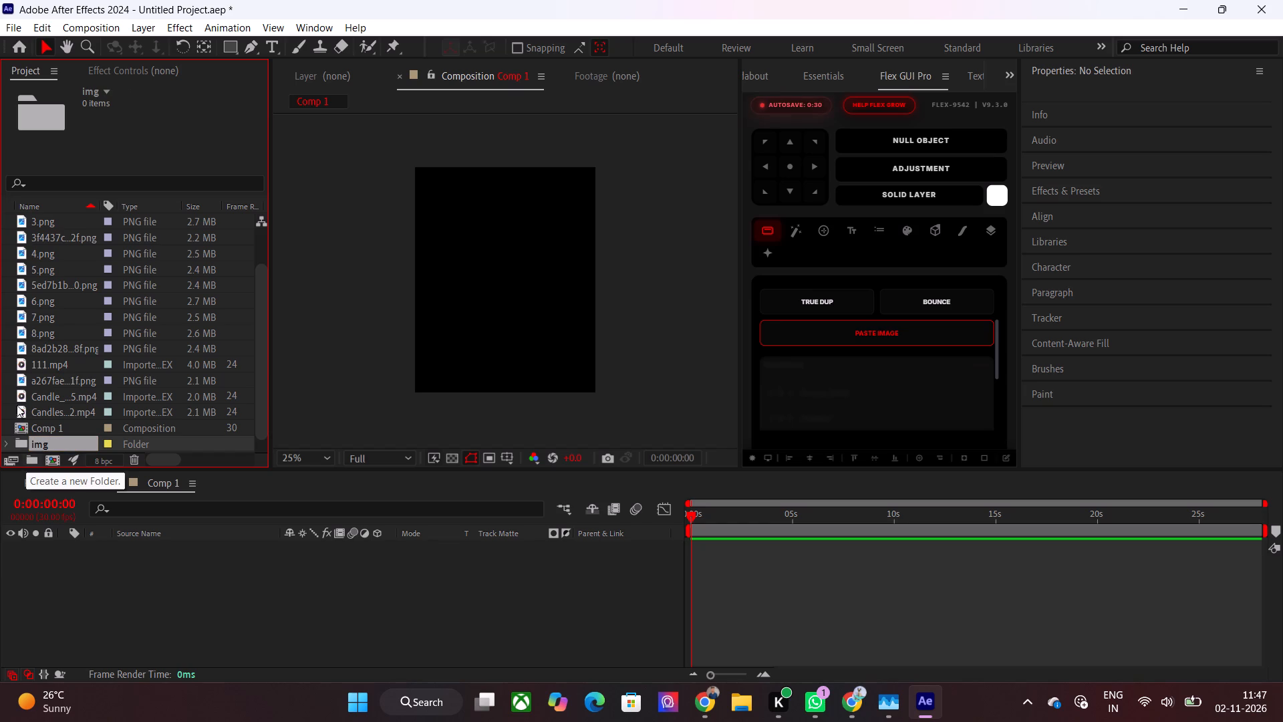
Move all the imported PNG candle images, from 0e25e7e through 8ad2b28 plus a267fae, into the img folder.
left_click(43, 343)
scroll(43, 343, "up", 7)
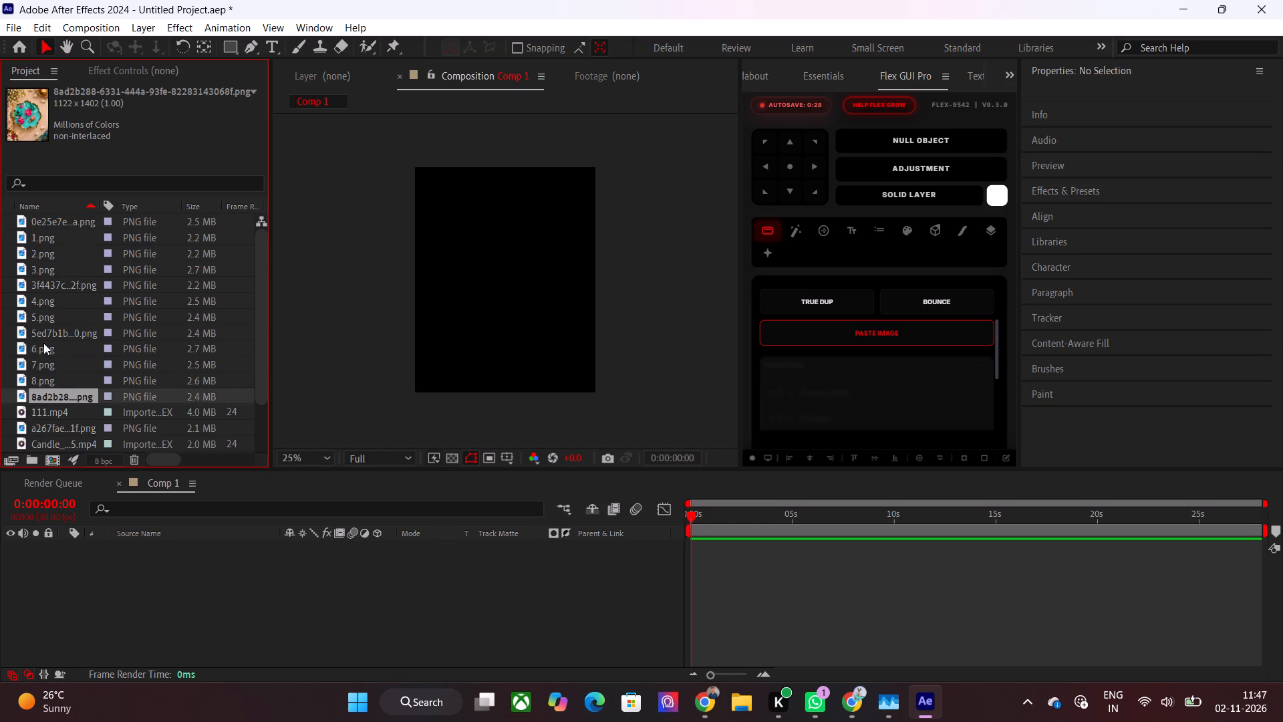
scroll(43, 343, "up", 1)
left_click(86, 223, "shift")
scroll(73, 343, "down", 2)
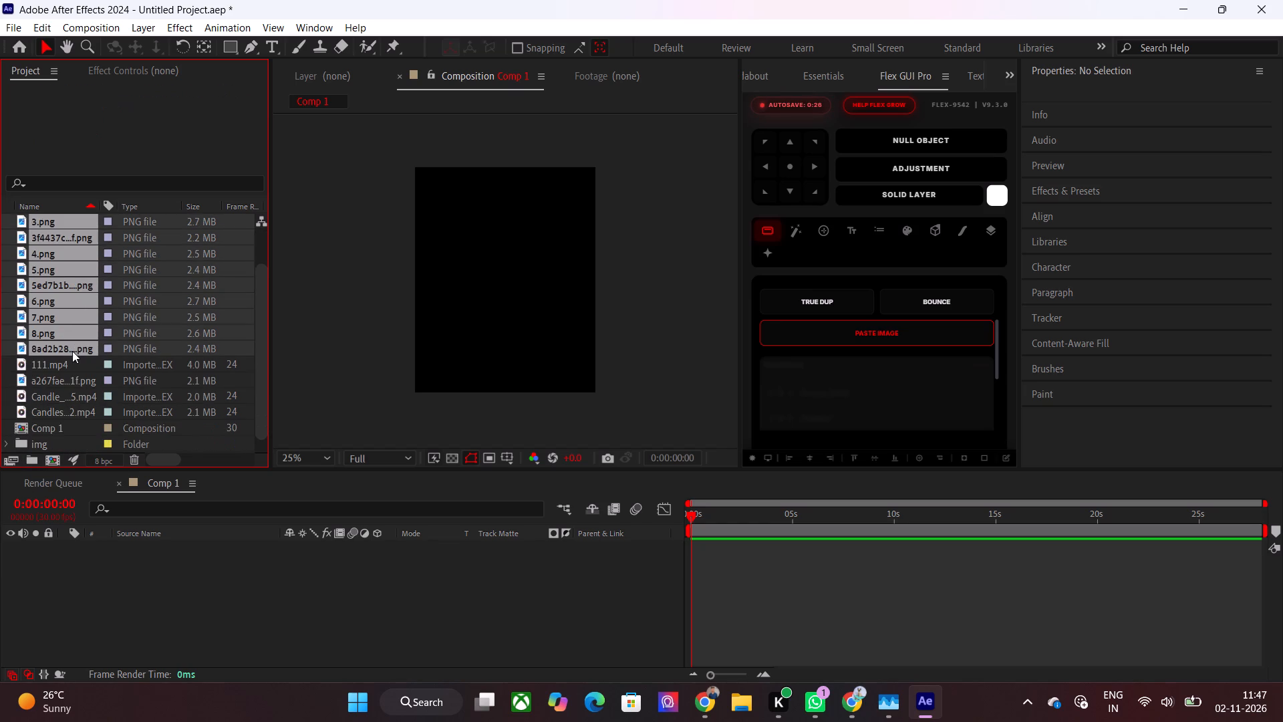
scroll(72, 351, "down", 4)
left_click_drag(46, 317, 51, 427)
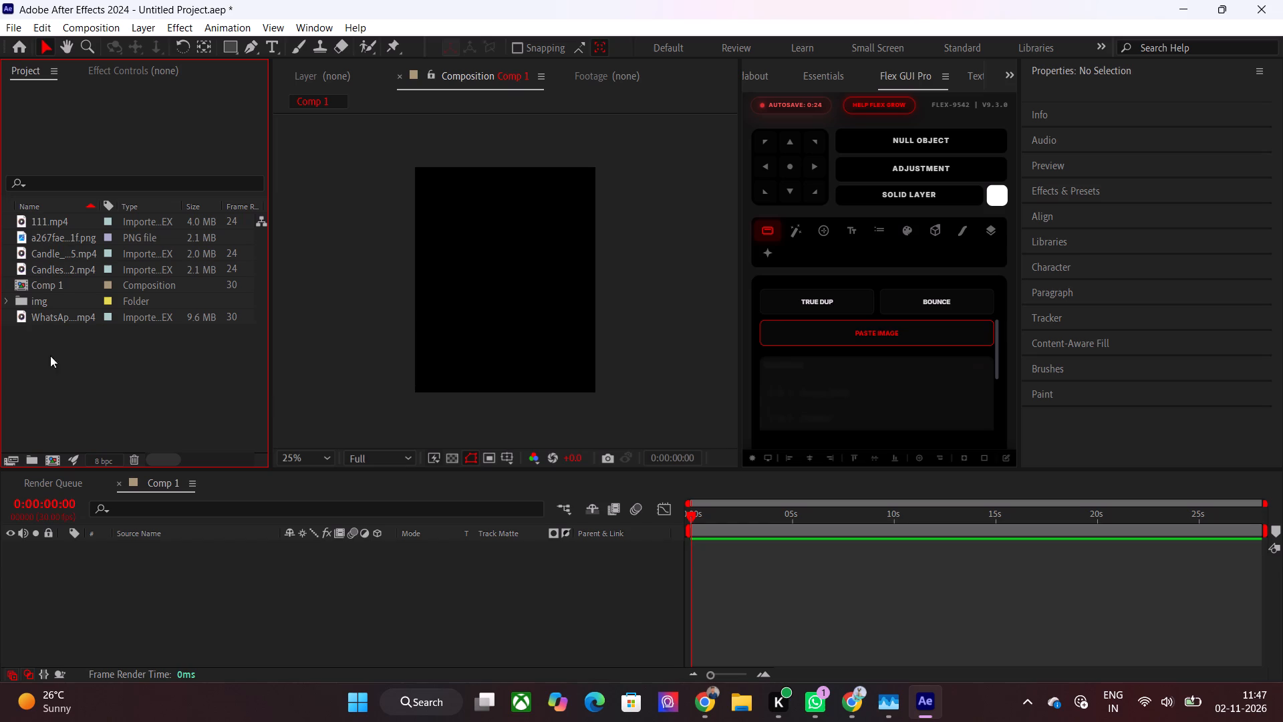
left_click(51, 238)
left_click_drag(67, 237, 43, 304)
double_click(34, 338)
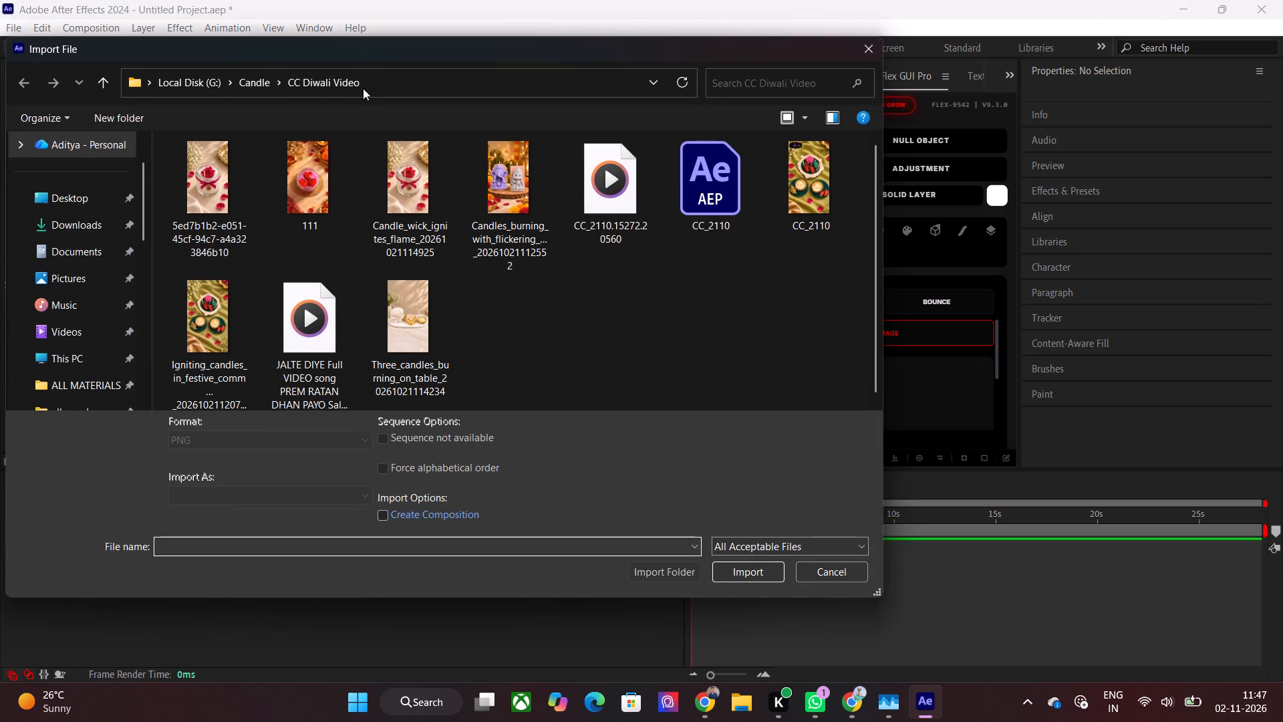
Import the 7b3f67d7, both 46f38129 and 677b5e85 candle images from the Candle diwali ad folder.
left_click(256, 74)
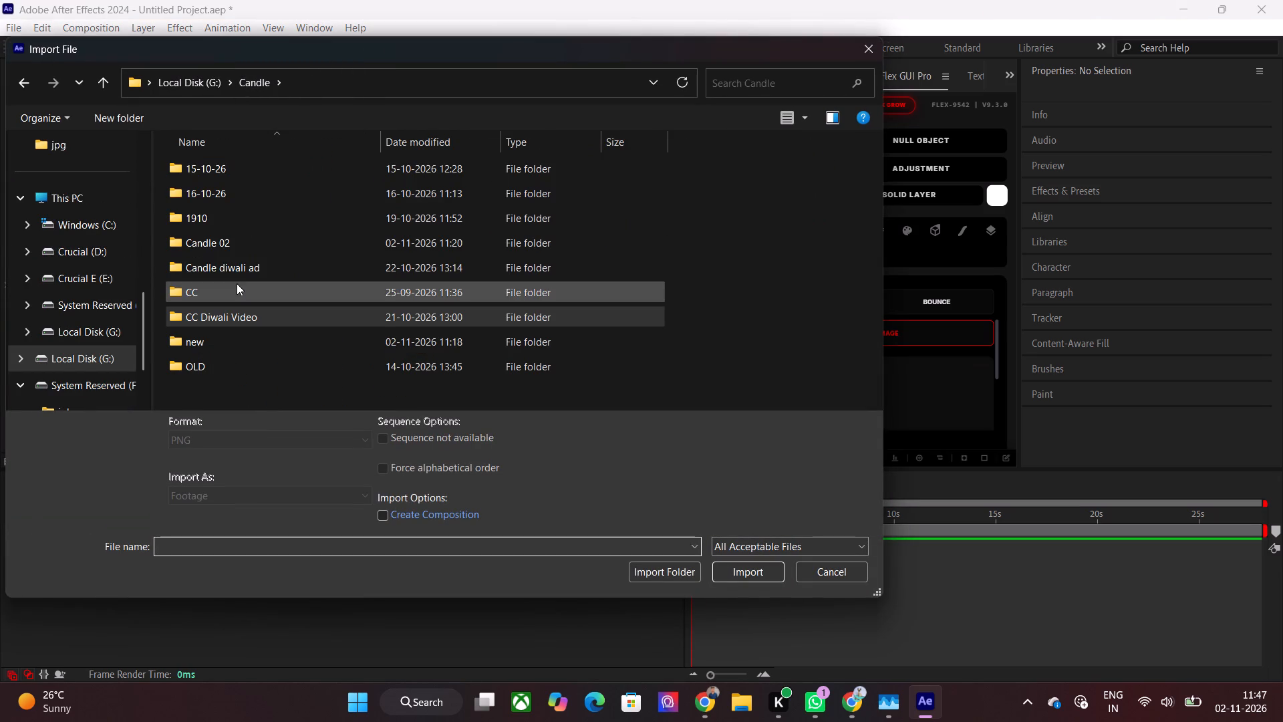
double_click(237, 283)
left_click(245, 78)
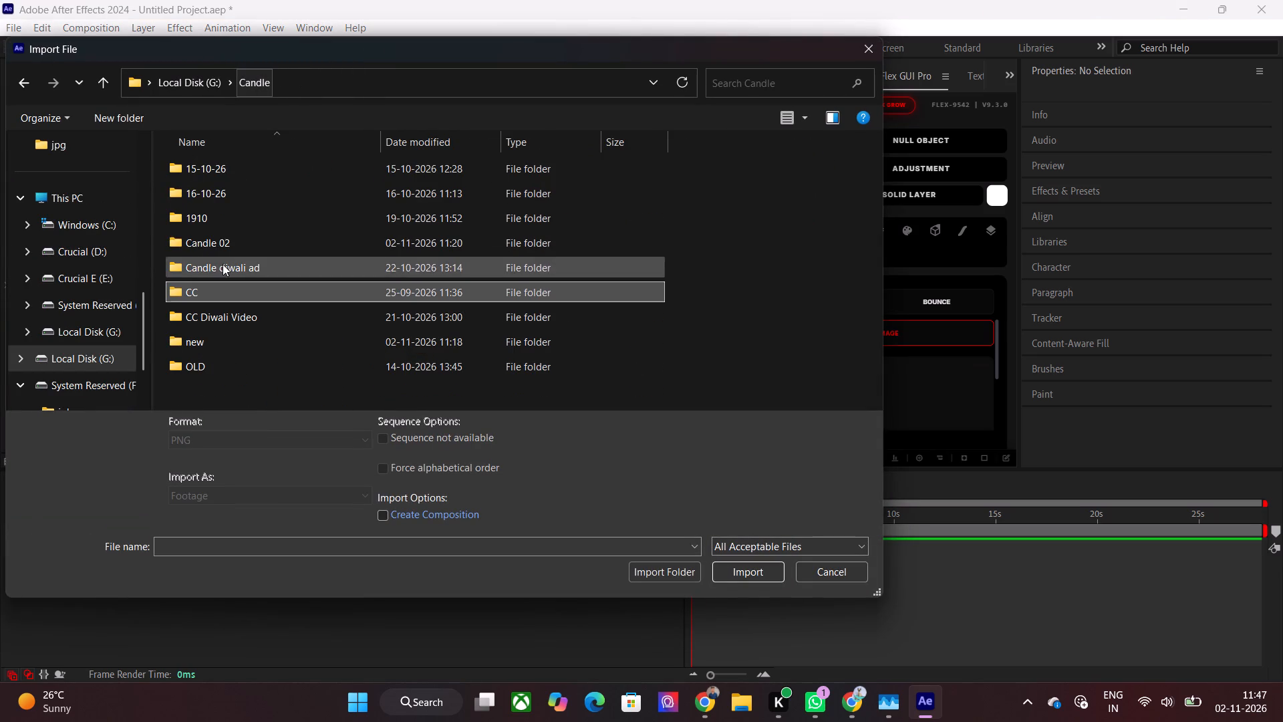
double_click(223, 261)
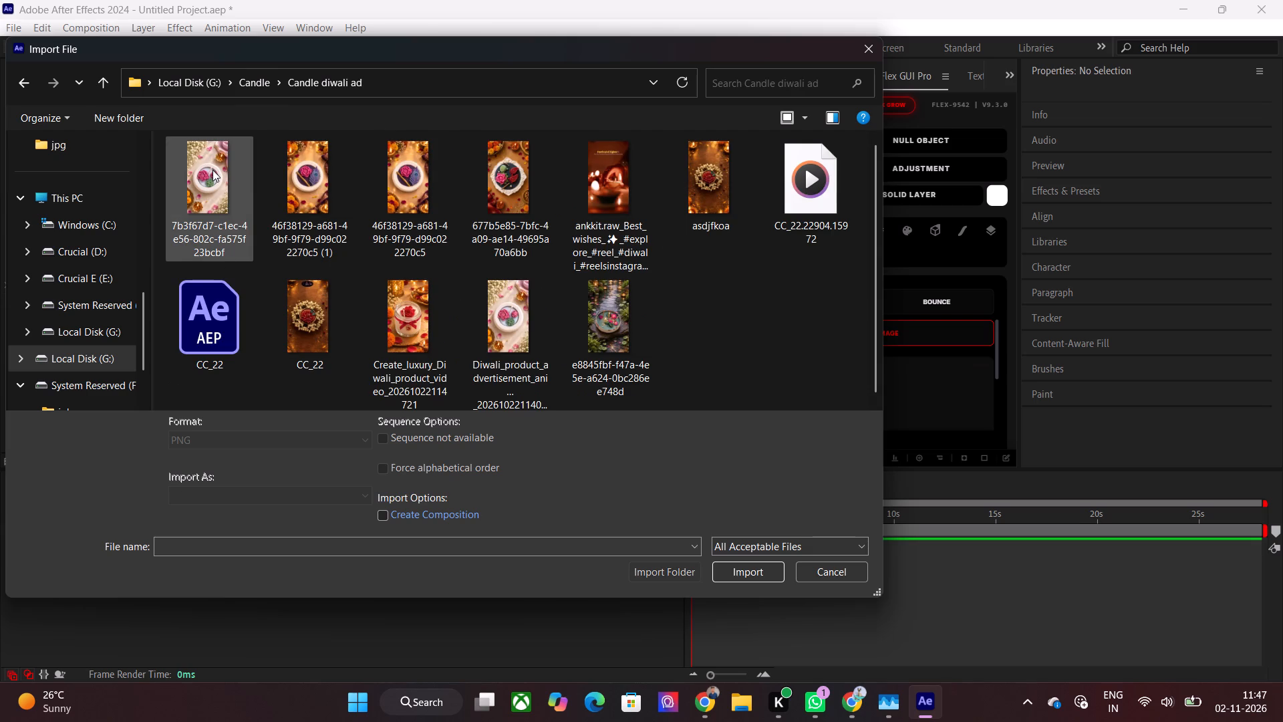
left_click_drag(152, 146, 167, 150)
left_click_drag(175, 145, 182, 145)
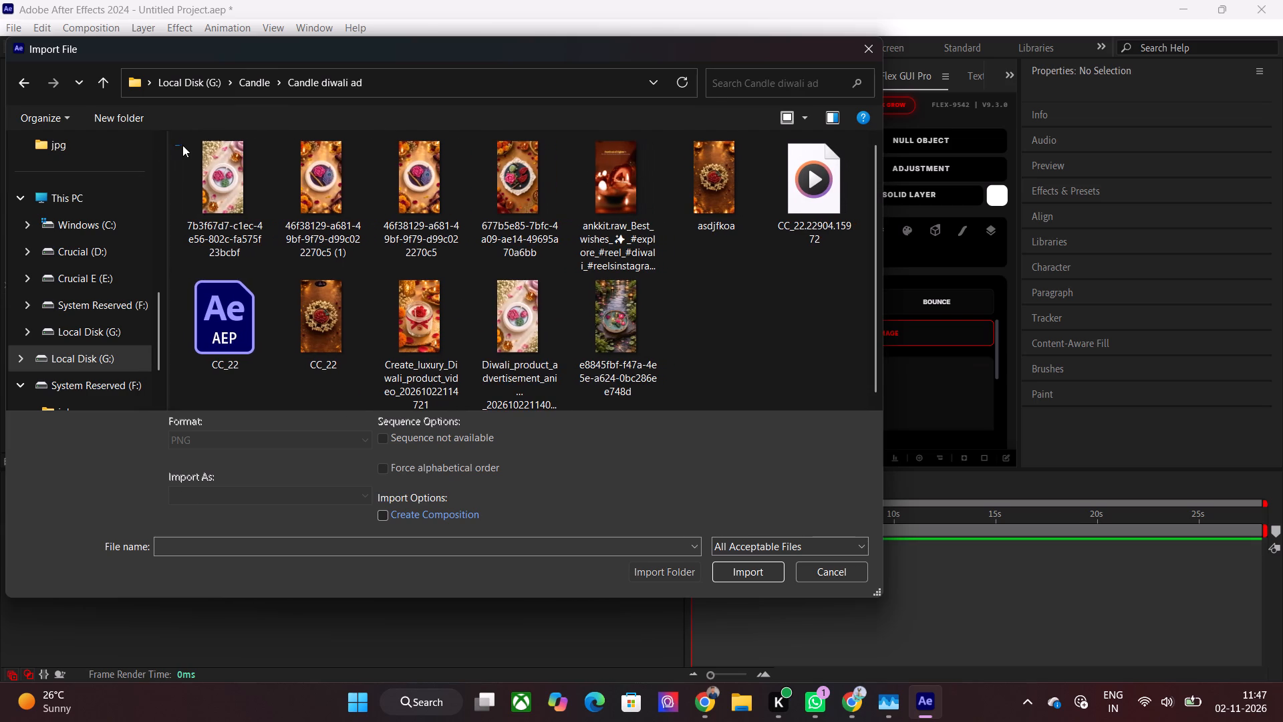
left_click_drag(182, 145, 508, 199)
left_click(727, 554)
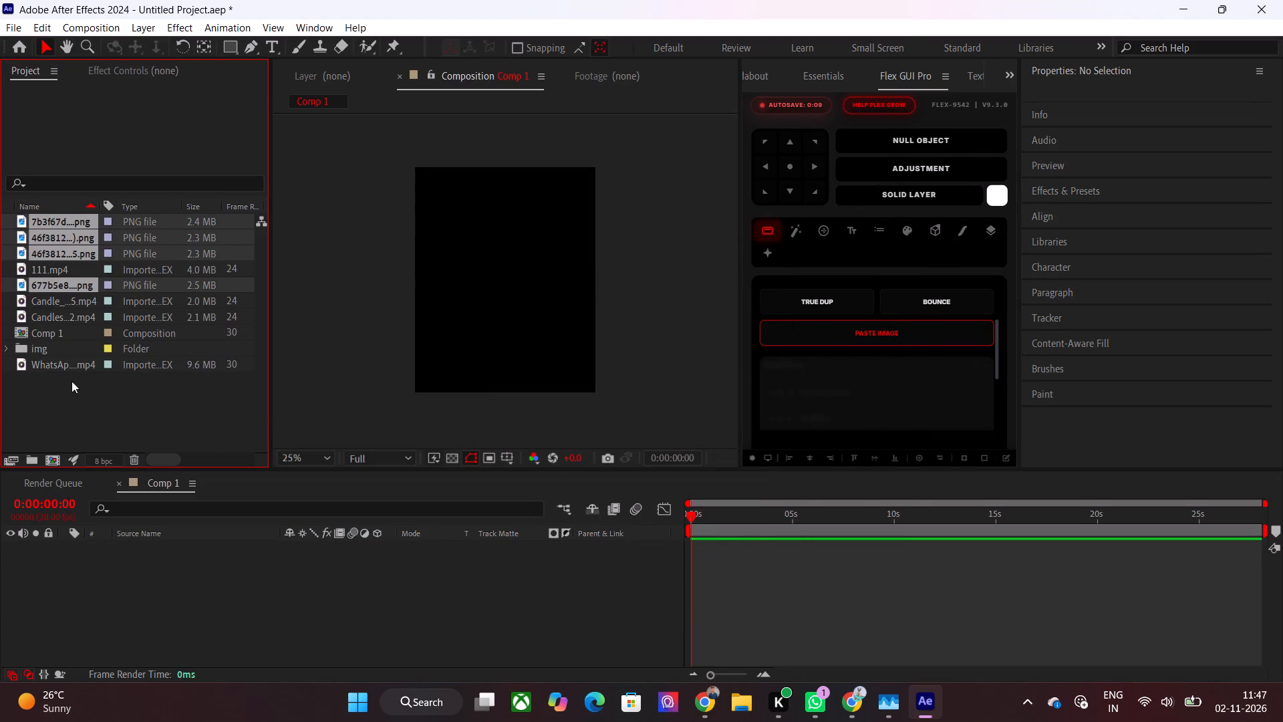
Move the four newly imported PNG images into the project's img folder.
left_click_drag(46, 284, 31, 350)
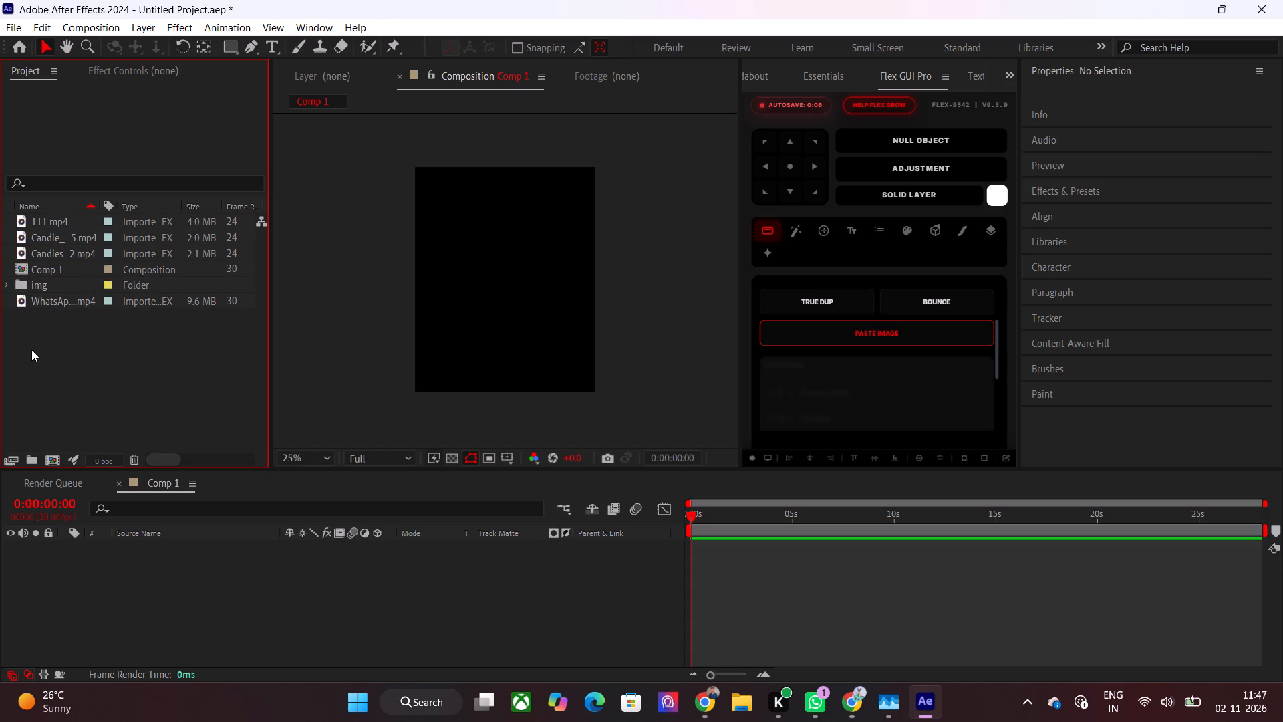
left_click(33, 354)
Add the WhatsApp video from the project footage to the Comp 1 timeline as a layer.
left_click(56, 302)
left_click_drag(49, 302, 128, 519)
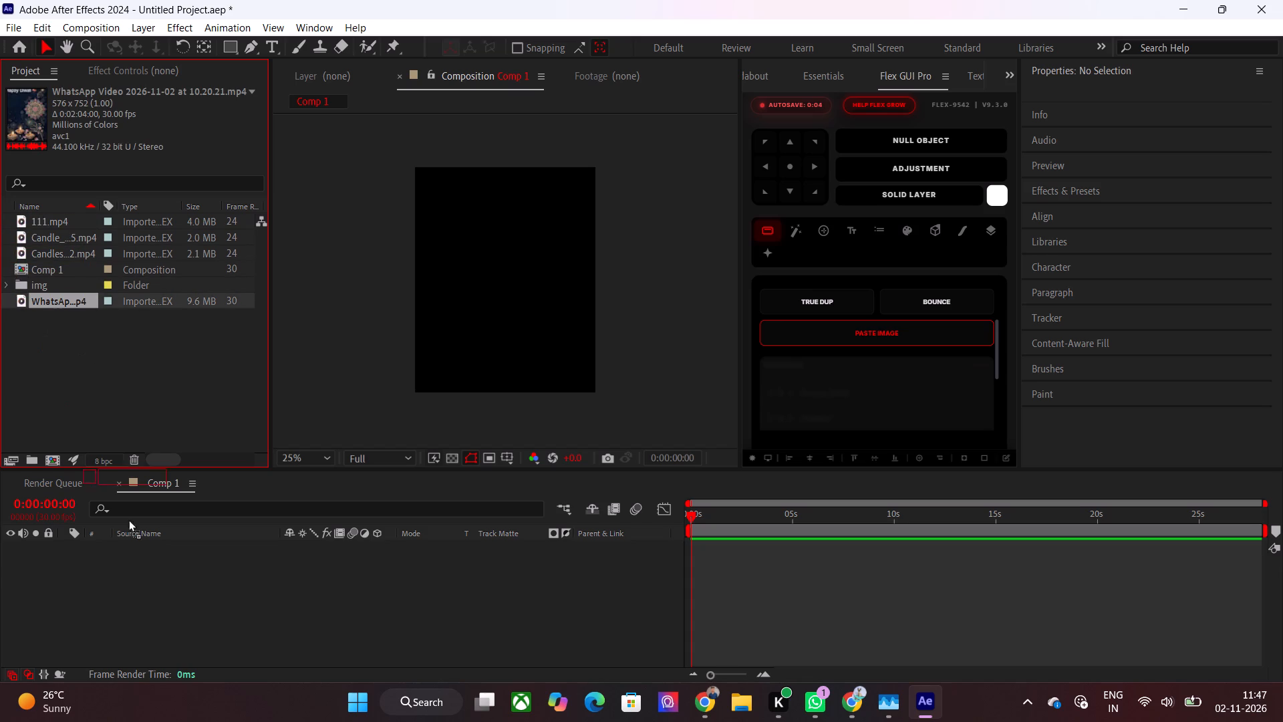
left_click_drag(128, 519, 137, 582)
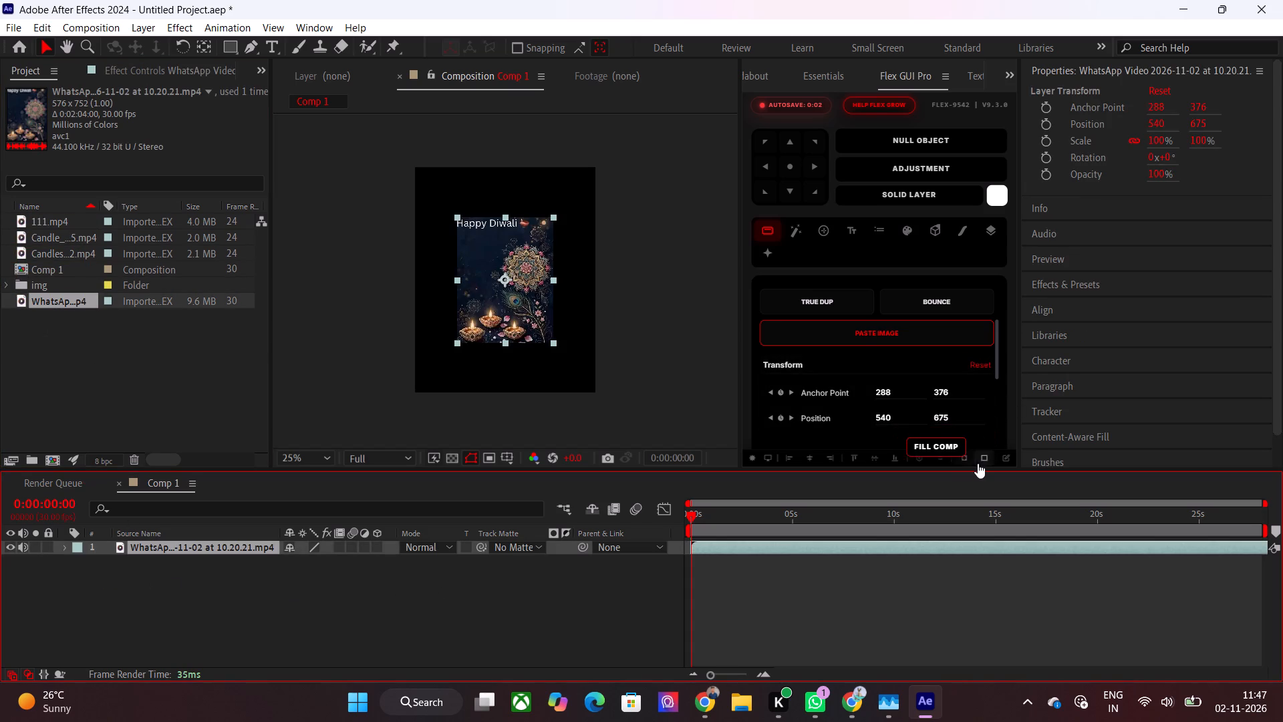
Scale the WhatsApp video layer to fill the Comp 1 frame.
left_click(979, 463)
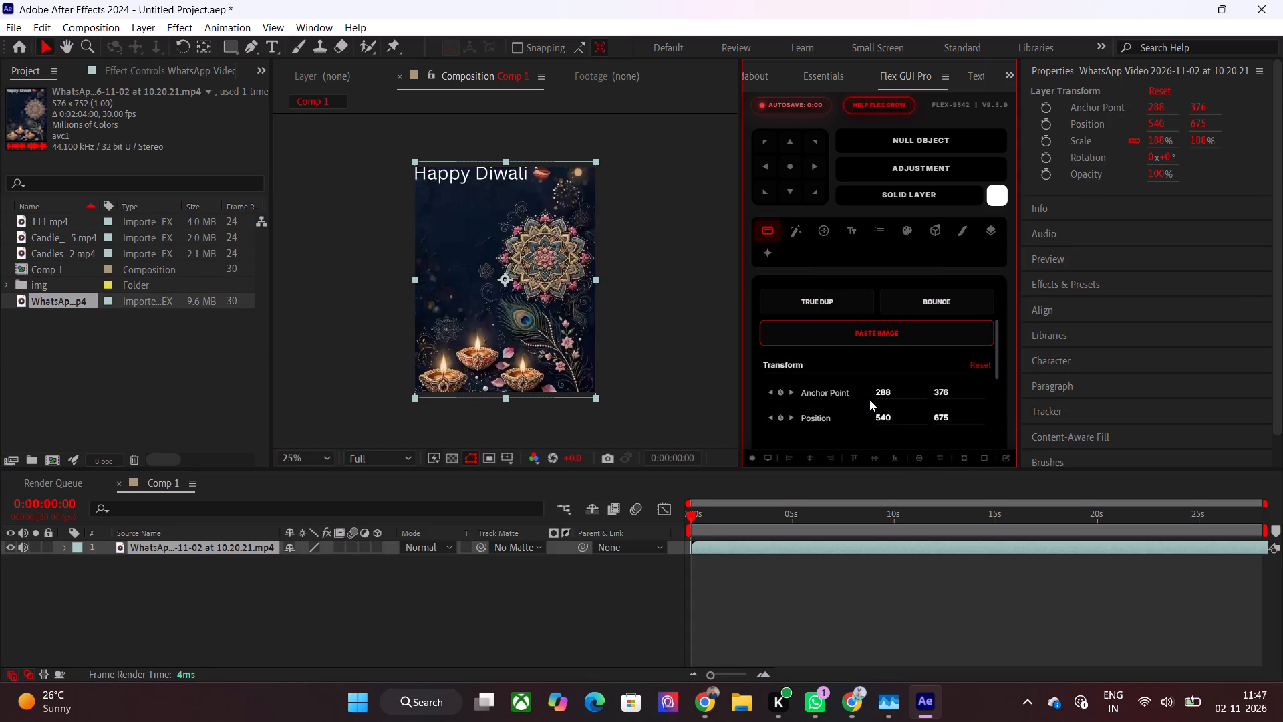
scroll(874, 390, "up", 3)
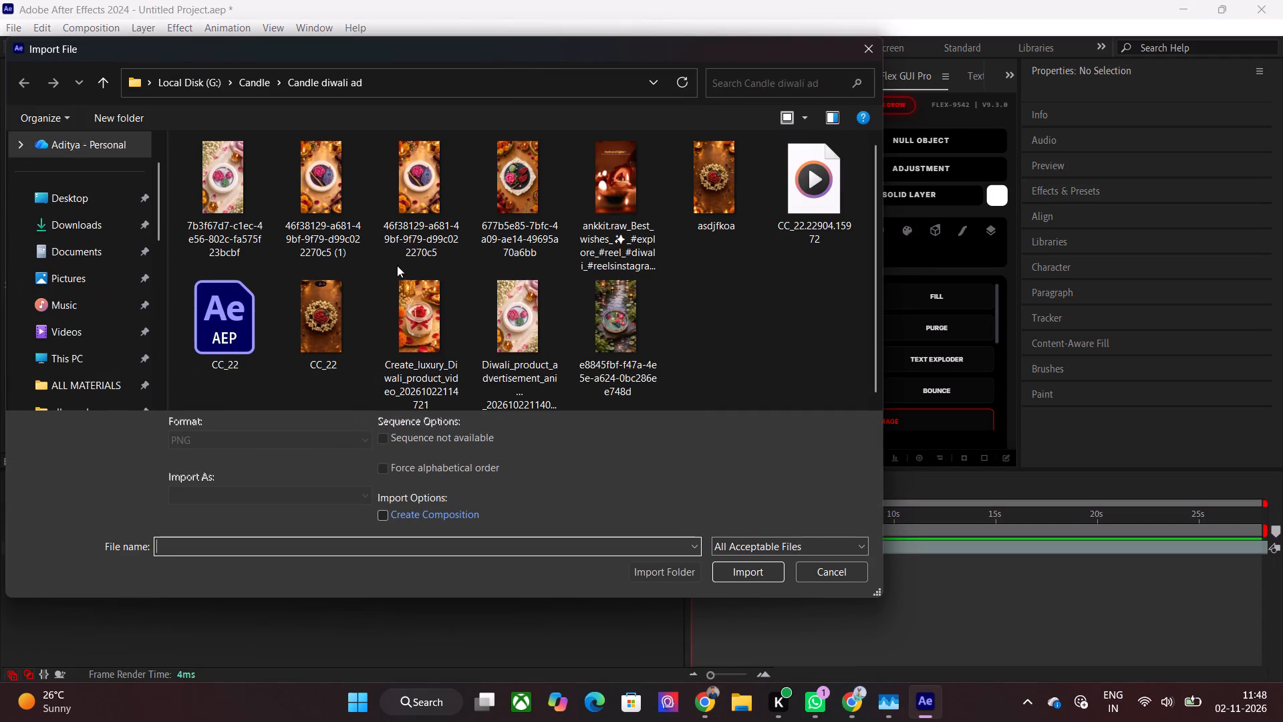
left_click(253, 86)
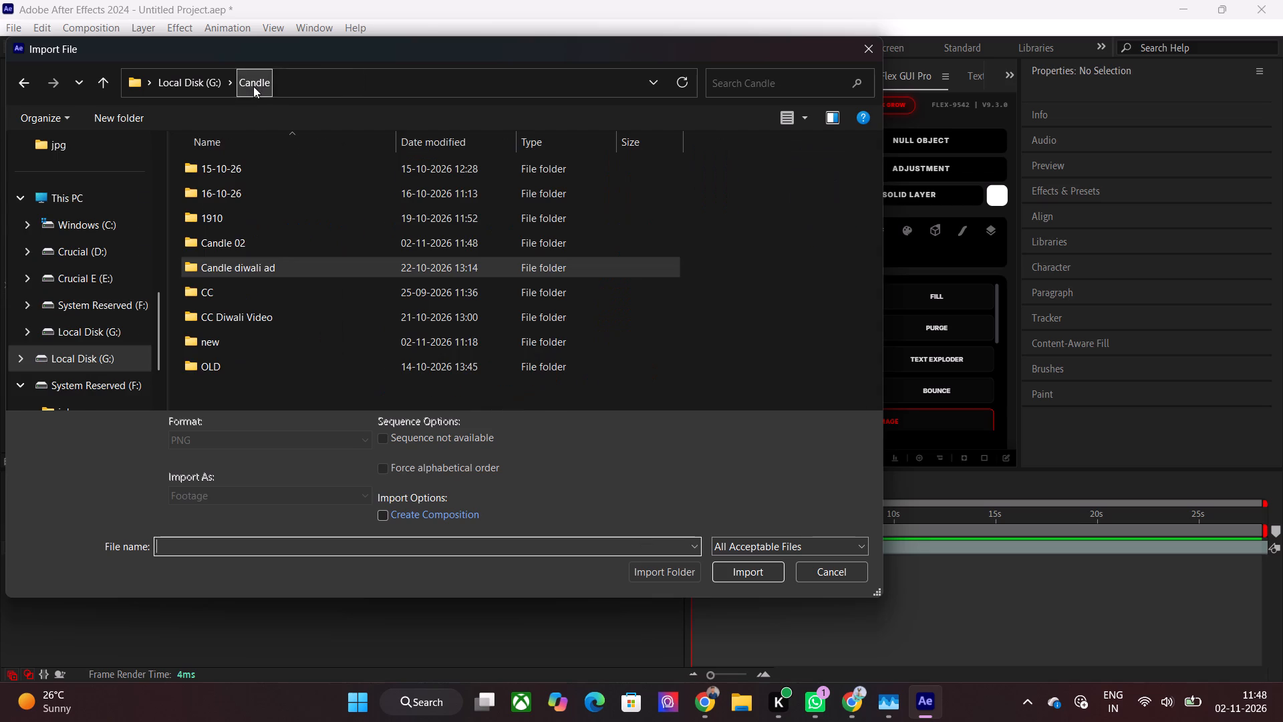
scroll(256, 214, "up", 4)
double_click(274, 247)
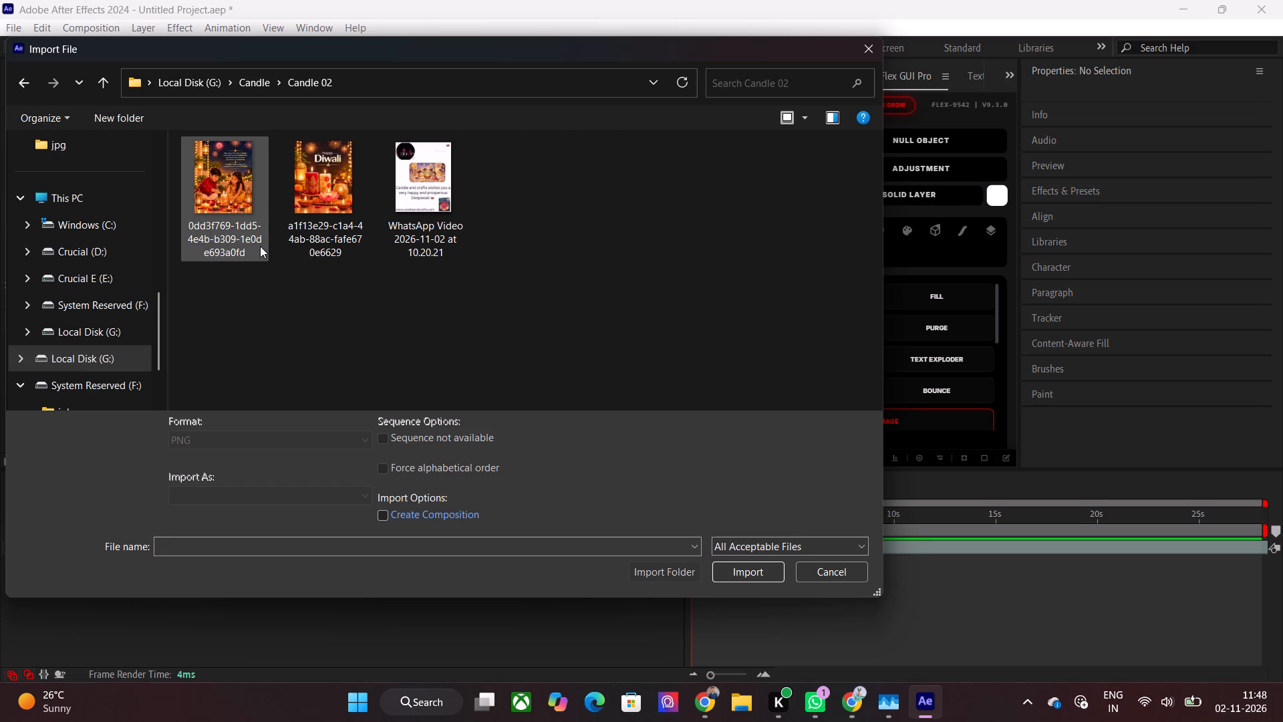
left_click_drag(242, 287, 321, 216)
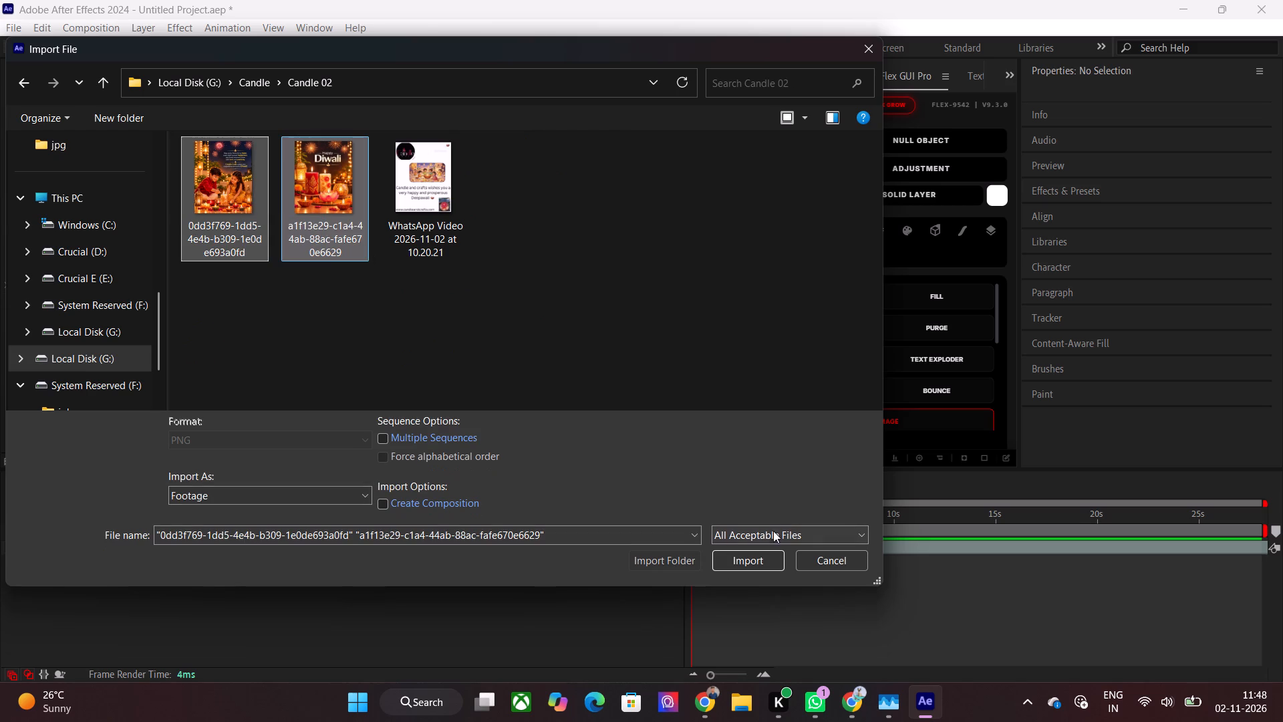
left_click(741, 558)
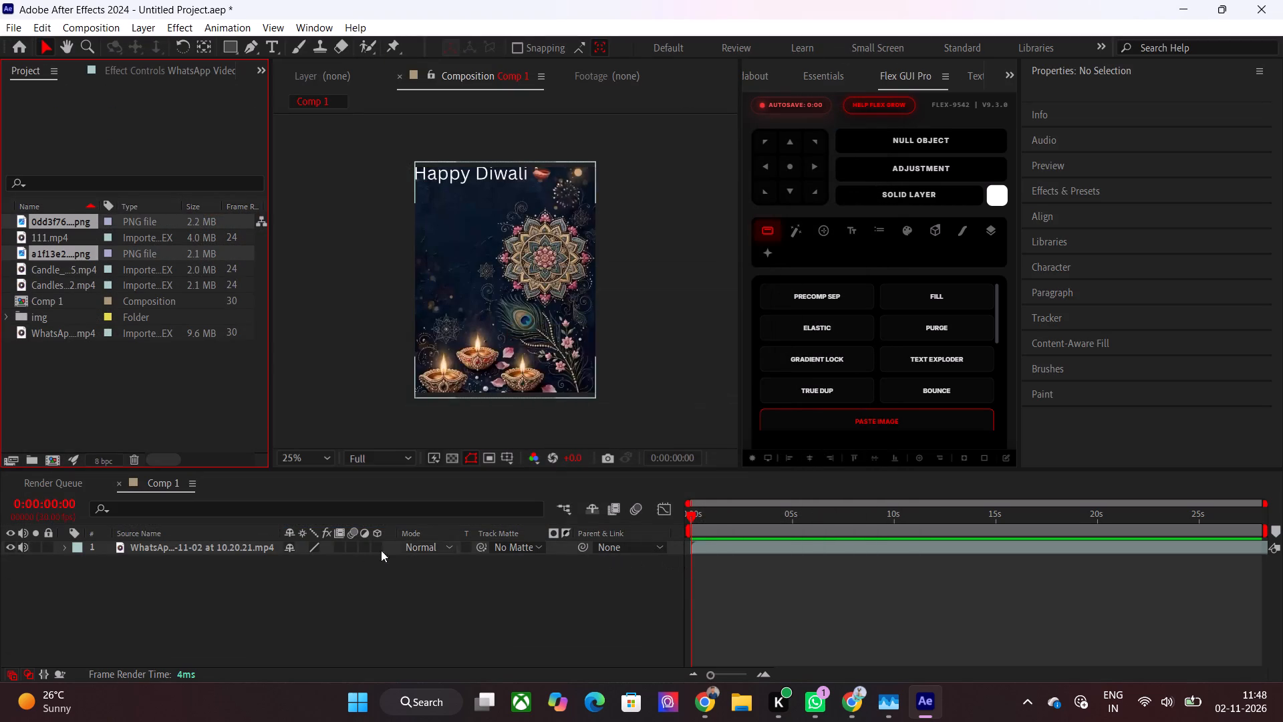
Add the a1f13e29 Happy Diwali image to Comp 1 as a layer above the WhatsApp video.
left_click(59, 243)
left_click(74, 221)
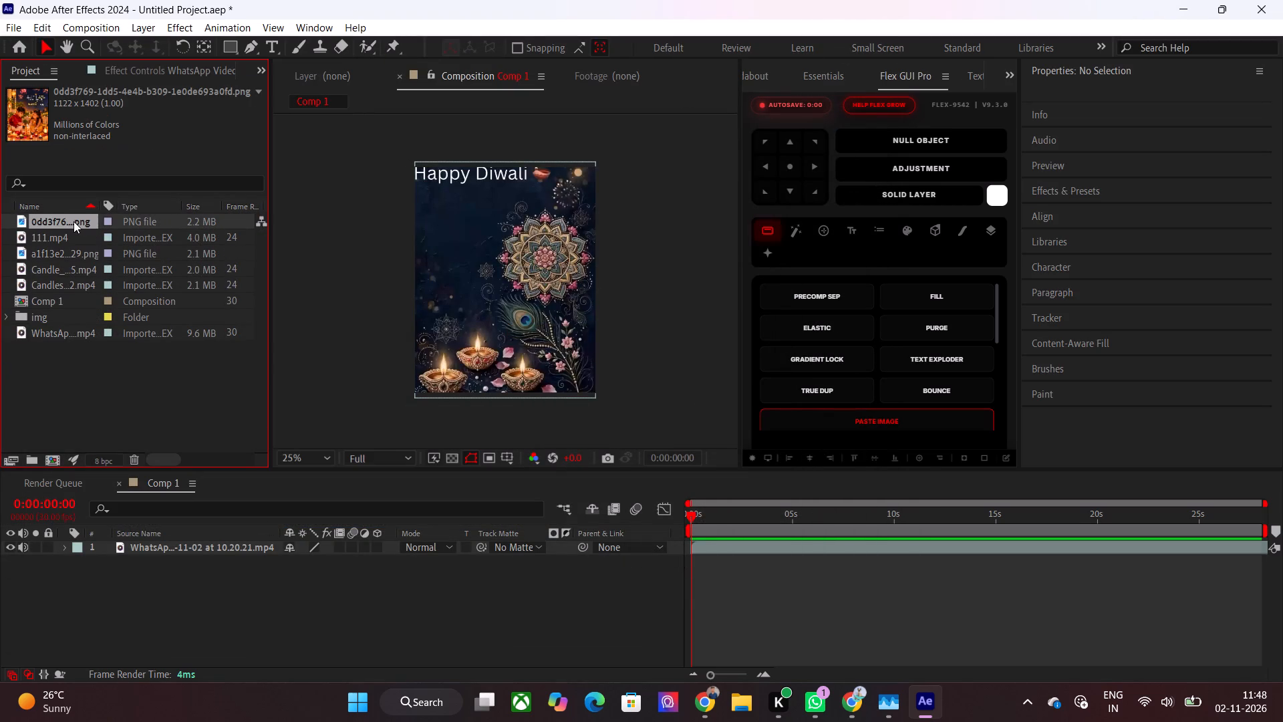
left_click(52, 249)
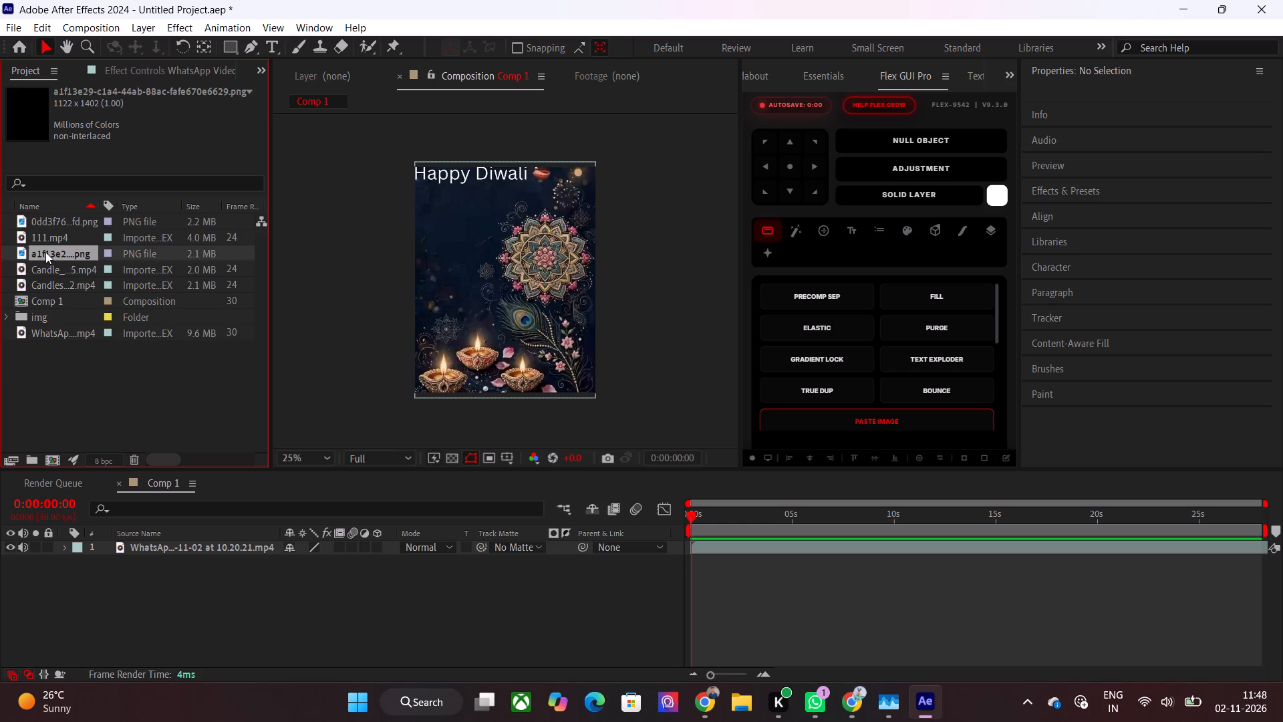
left_click_drag(45, 252, 281, 557)
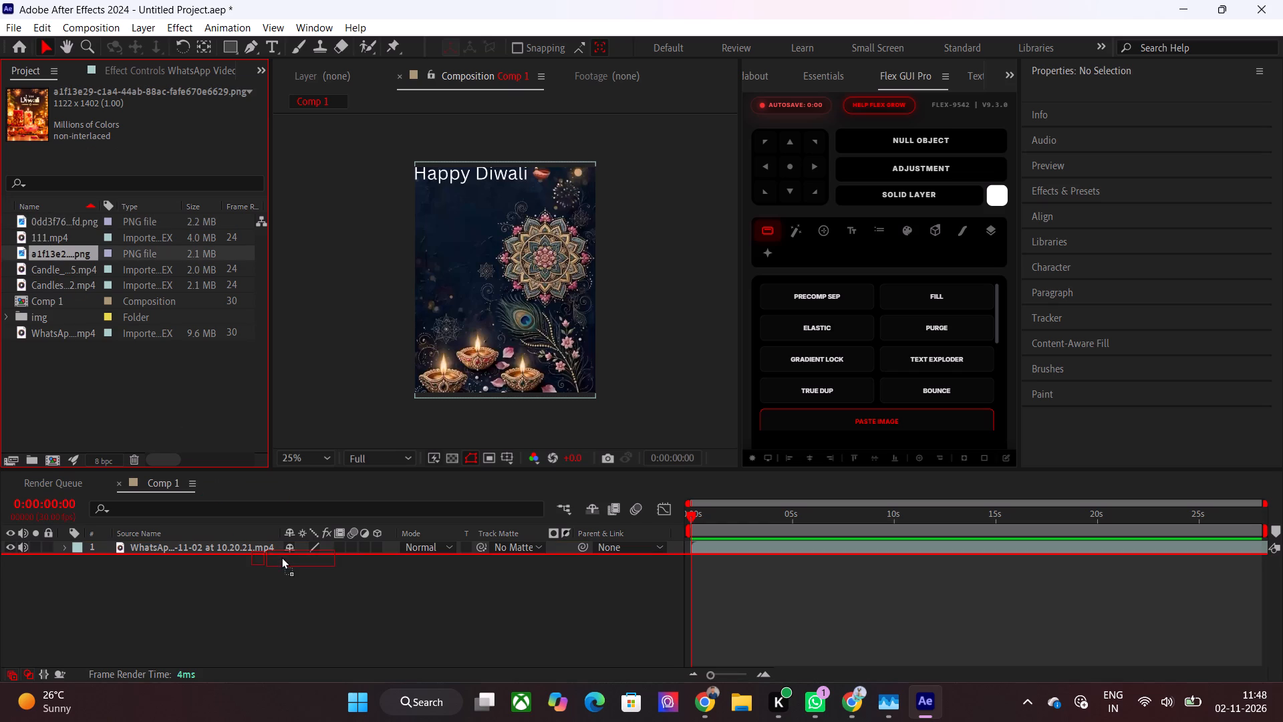
left_click_drag(281, 557, 225, 546)
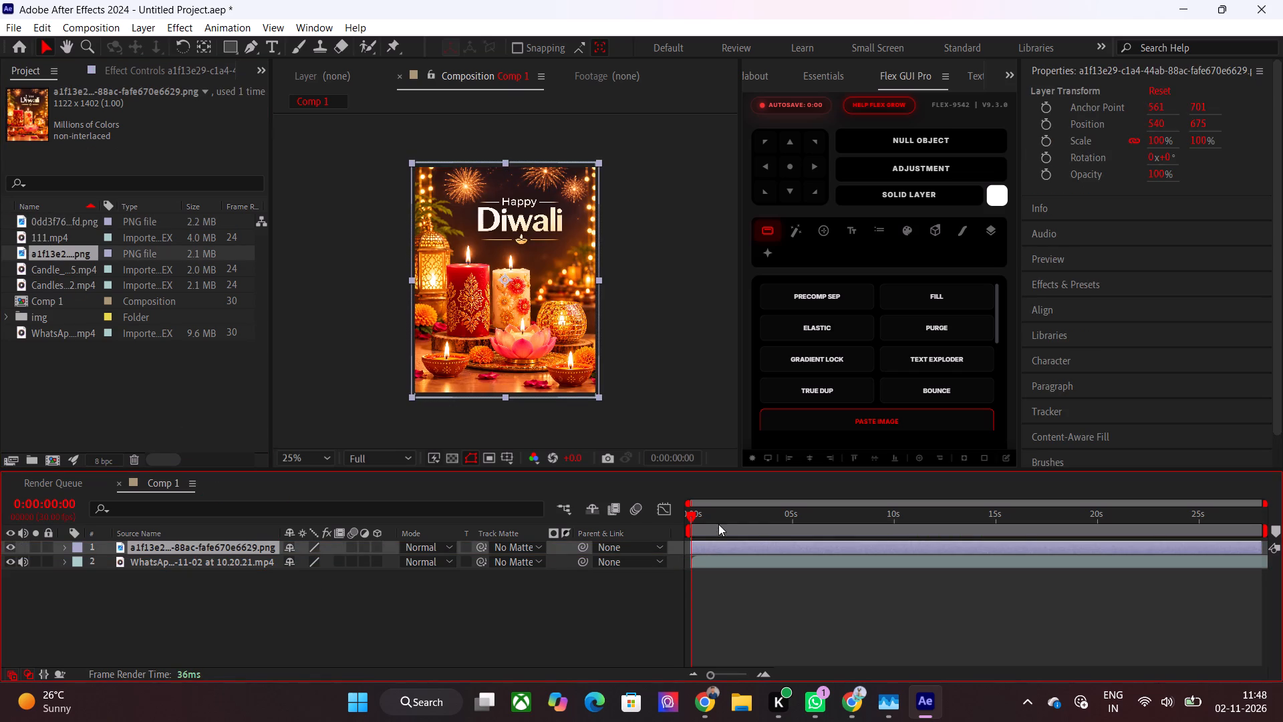
Trim the end of the Happy Diwali image layer to about 0:00:04:27.
left_click_drag(718, 524, 787, 534)
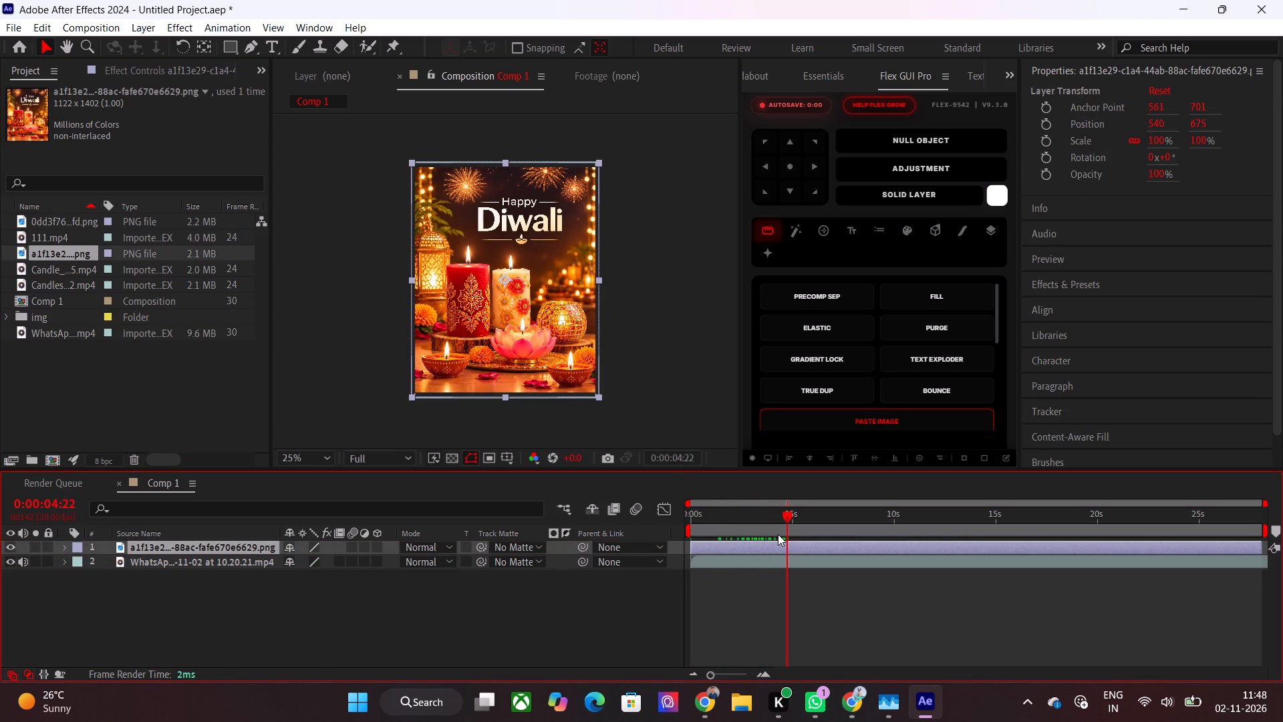
key("alt+bracketright")
left_click_drag(780, 513, 785, 513, "shift")
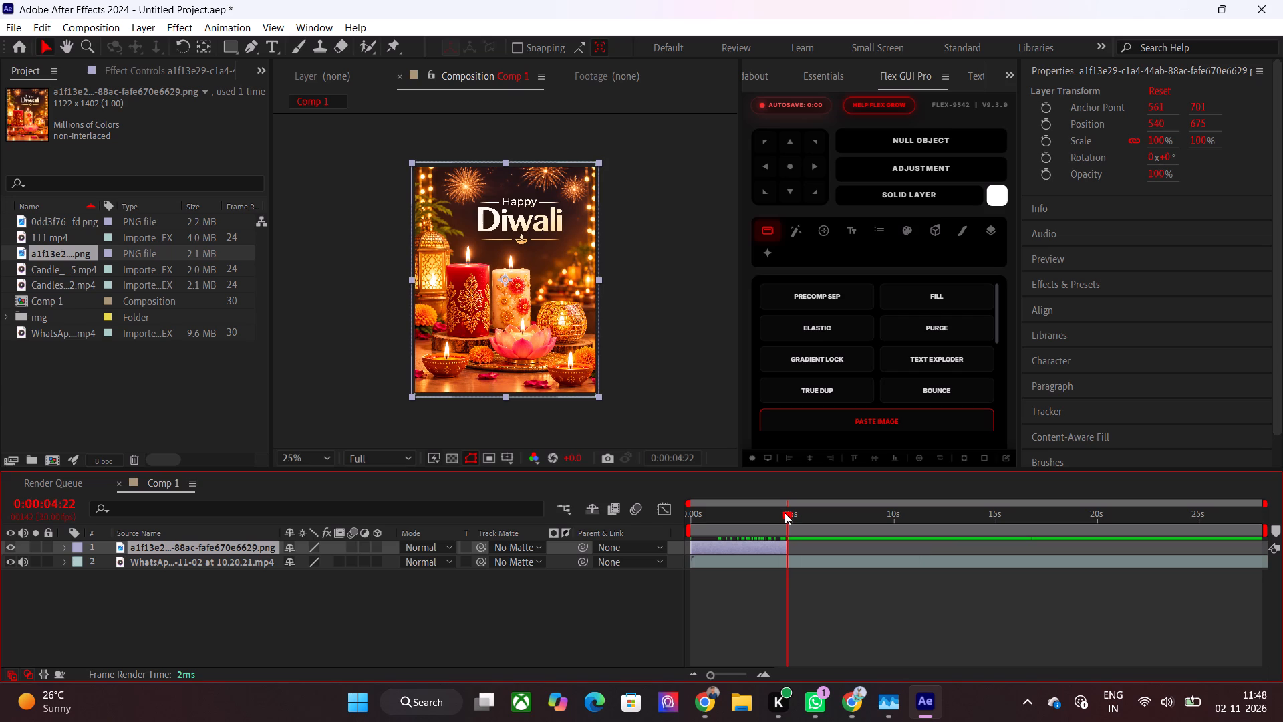
left_click_drag(785, 513, 790, 513, "shift")
key("alt+bracketright")
Place a composition marker at 0:00:08:00, where the WhatsApp video cuts to the pink flower candle.
left_click_drag(790, 513, 874, 517)
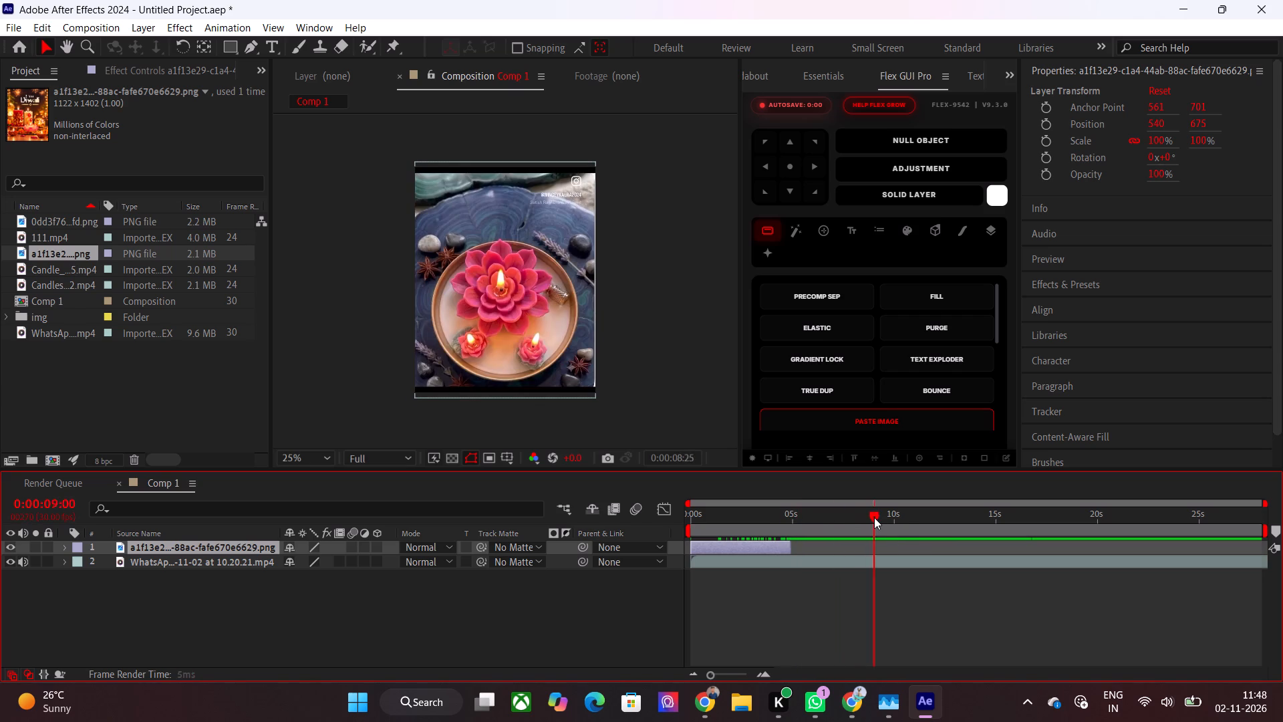
left_click_drag(874, 517, 850, 519)
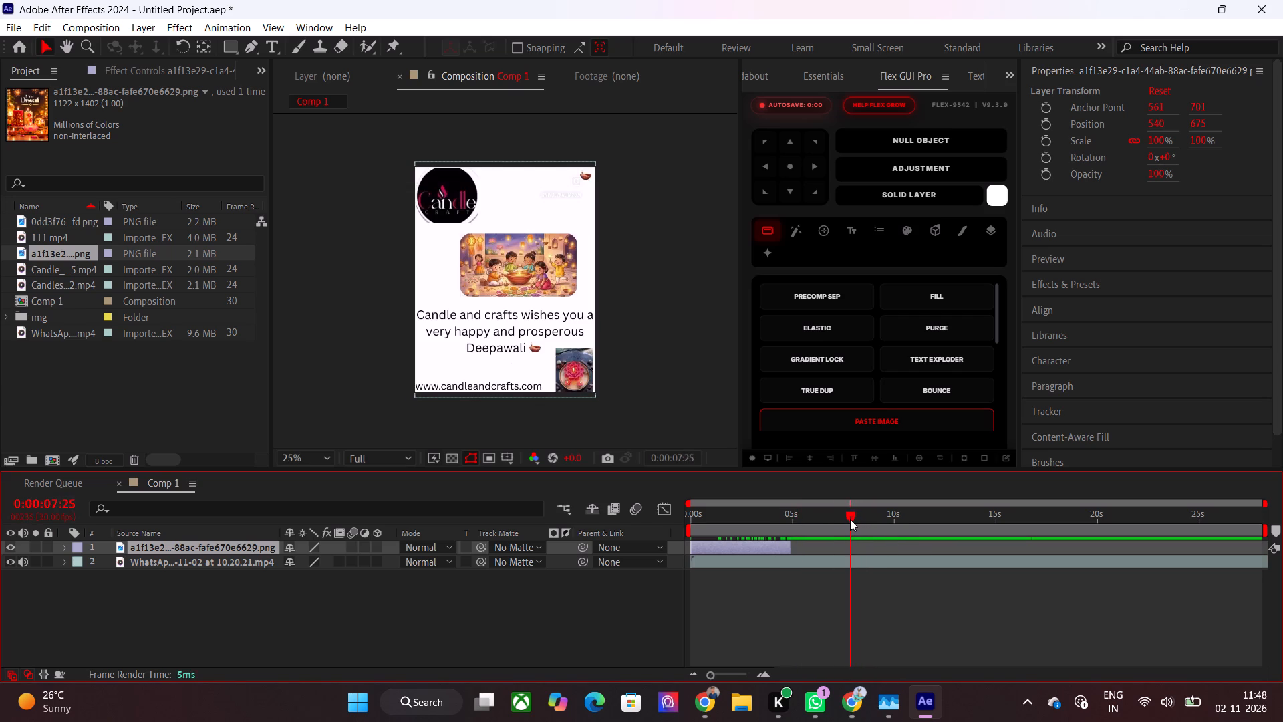
left_click_drag(850, 519, 853, 519)
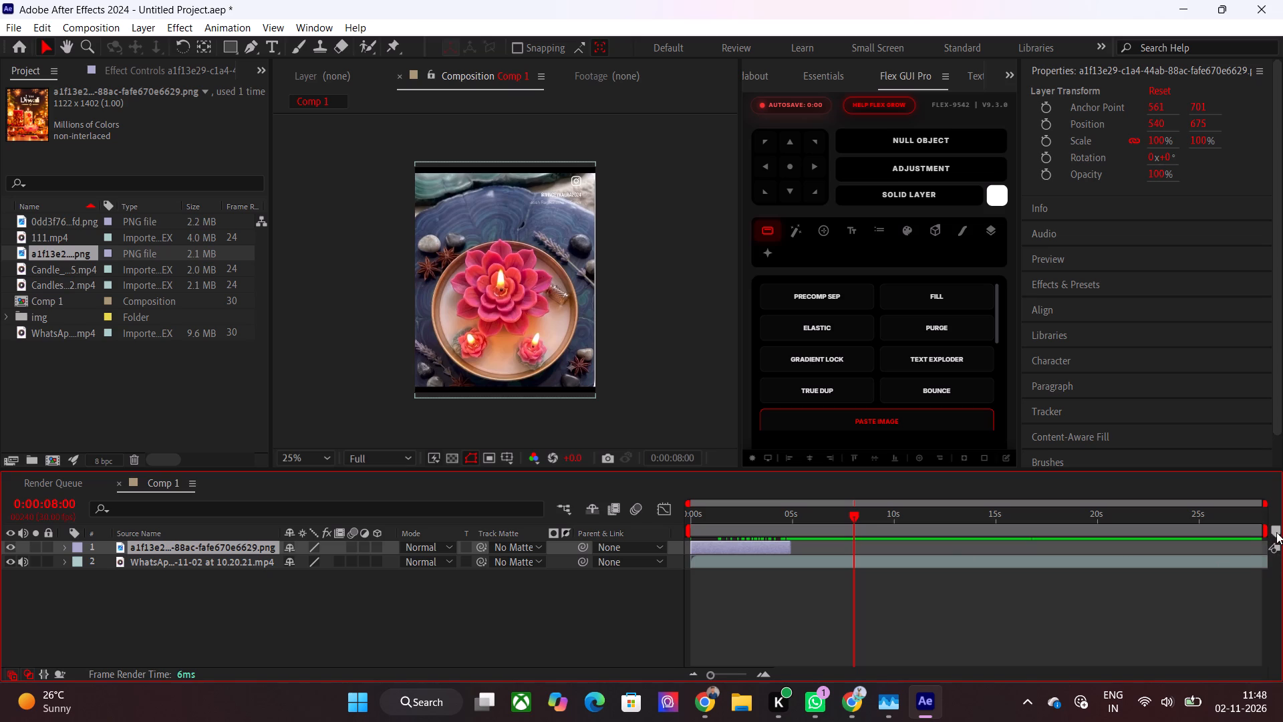
left_click(1276, 532)
Add the 0dd3f769 children image as the top layer of Comp 1, trimmed to run from 0:00:04:27 to the marker at 0:00:08:00.
left_click_drag(844, 509, 795, 543)
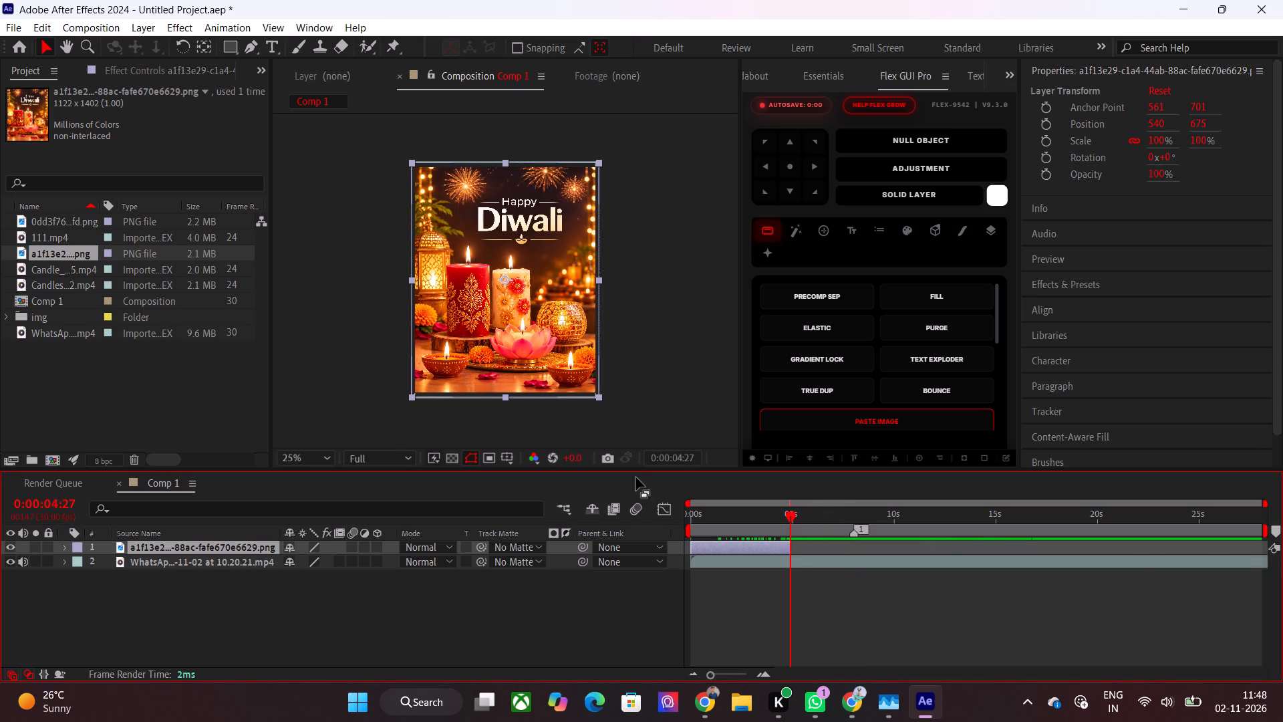
left_click(66, 230)
left_click(63, 223)
left_click_drag(49, 223, 57, 229)
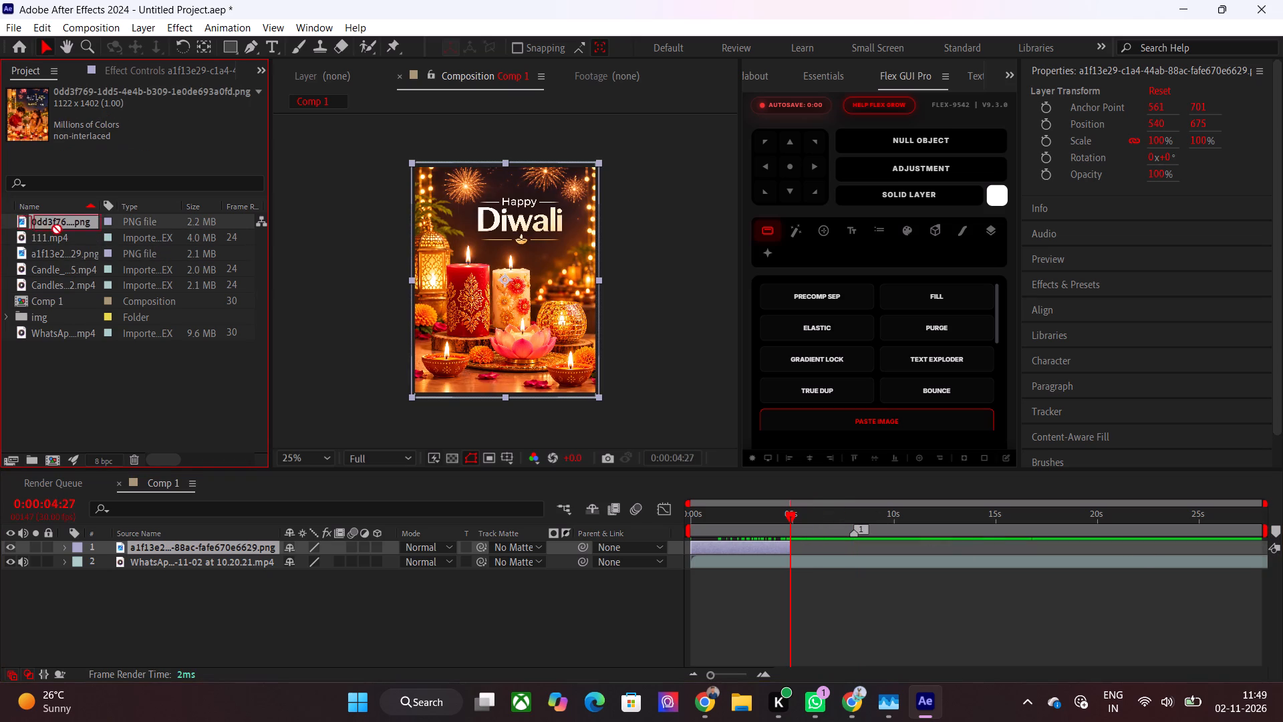
left_click_drag(57, 229, 208, 544)
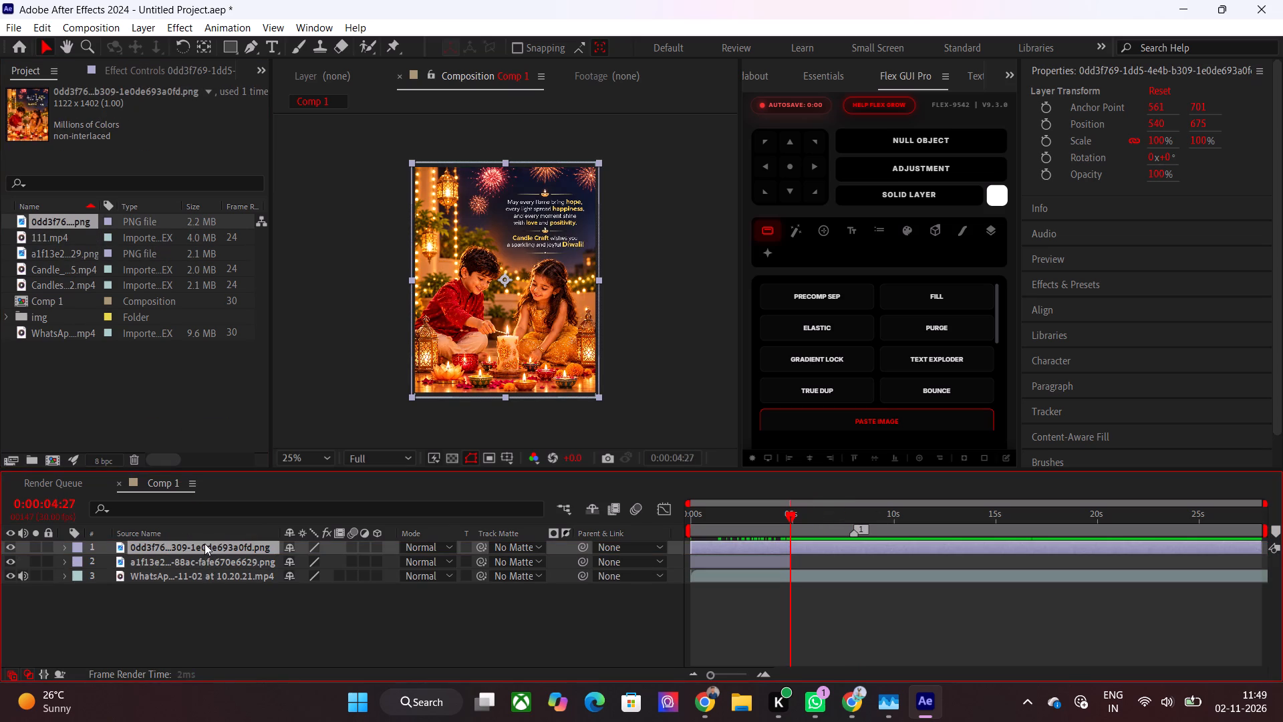
key("alt+bracketleft")
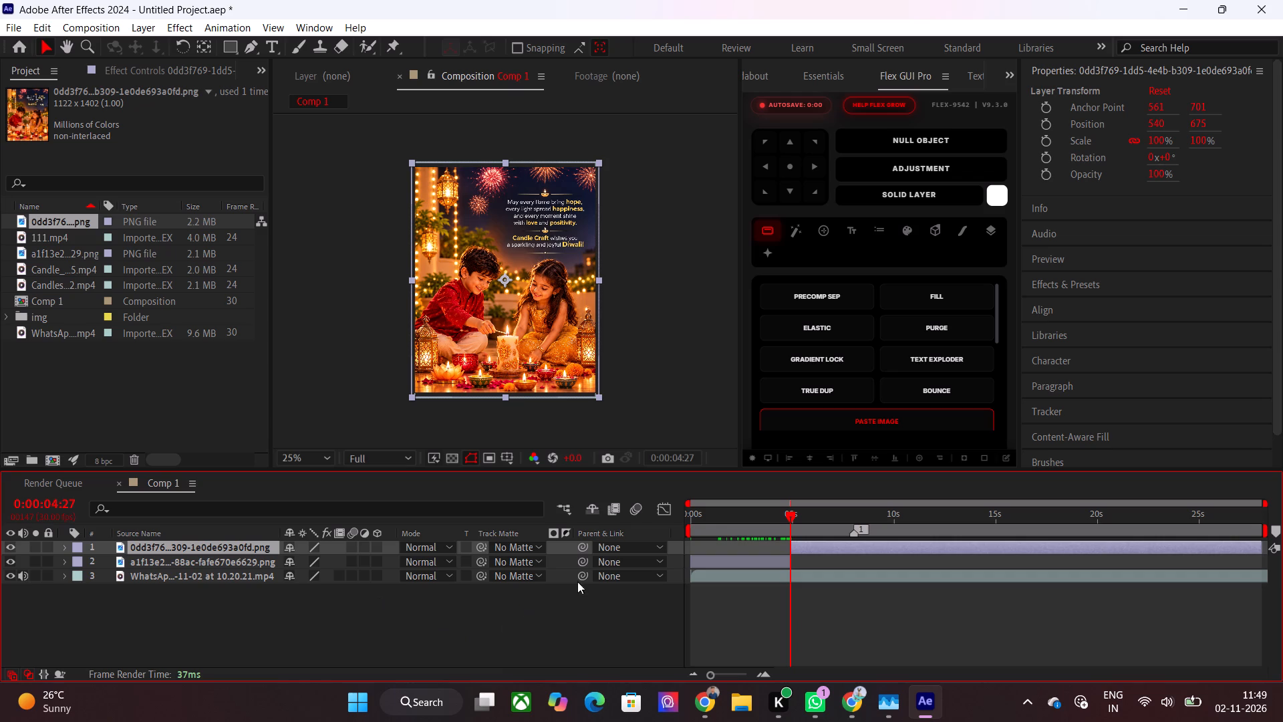
left_click_drag(811, 524, 862, 533)
key("alt+bracketright")
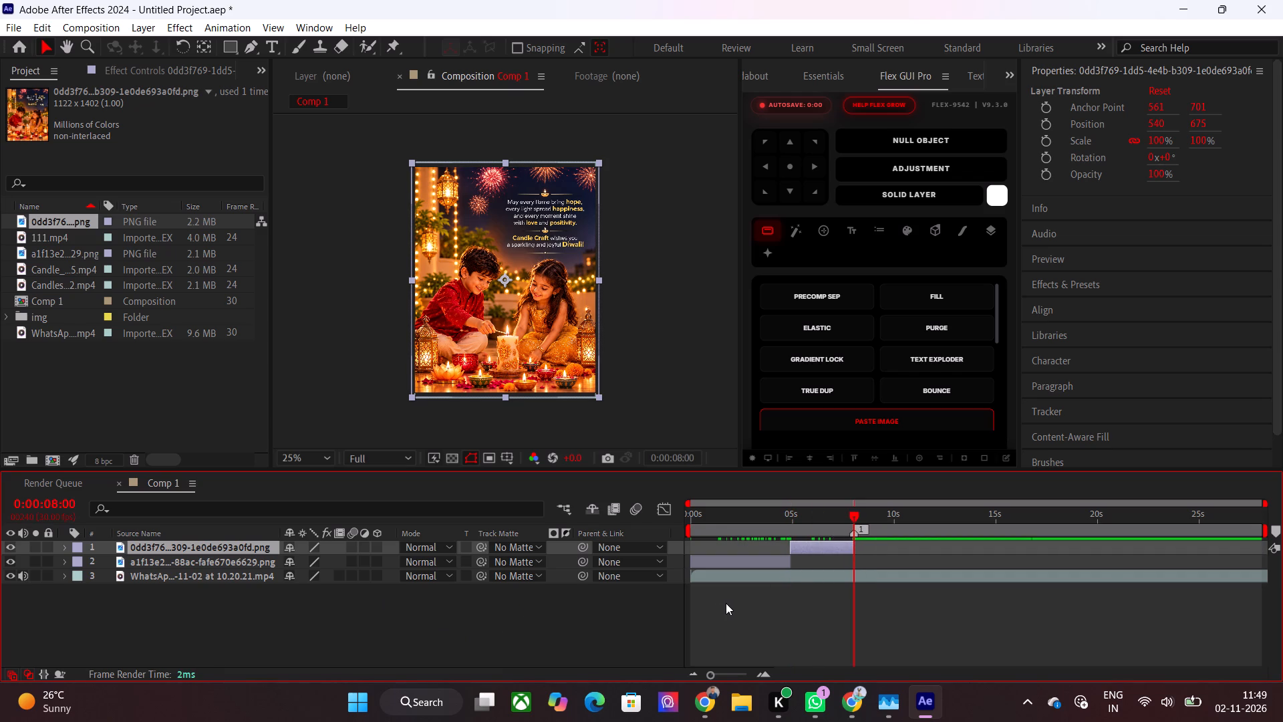
Save the project as Candle 2nov in the Candle 02 folder inside Candle on Local Disk (G:).
key("ctrl+shift+s")
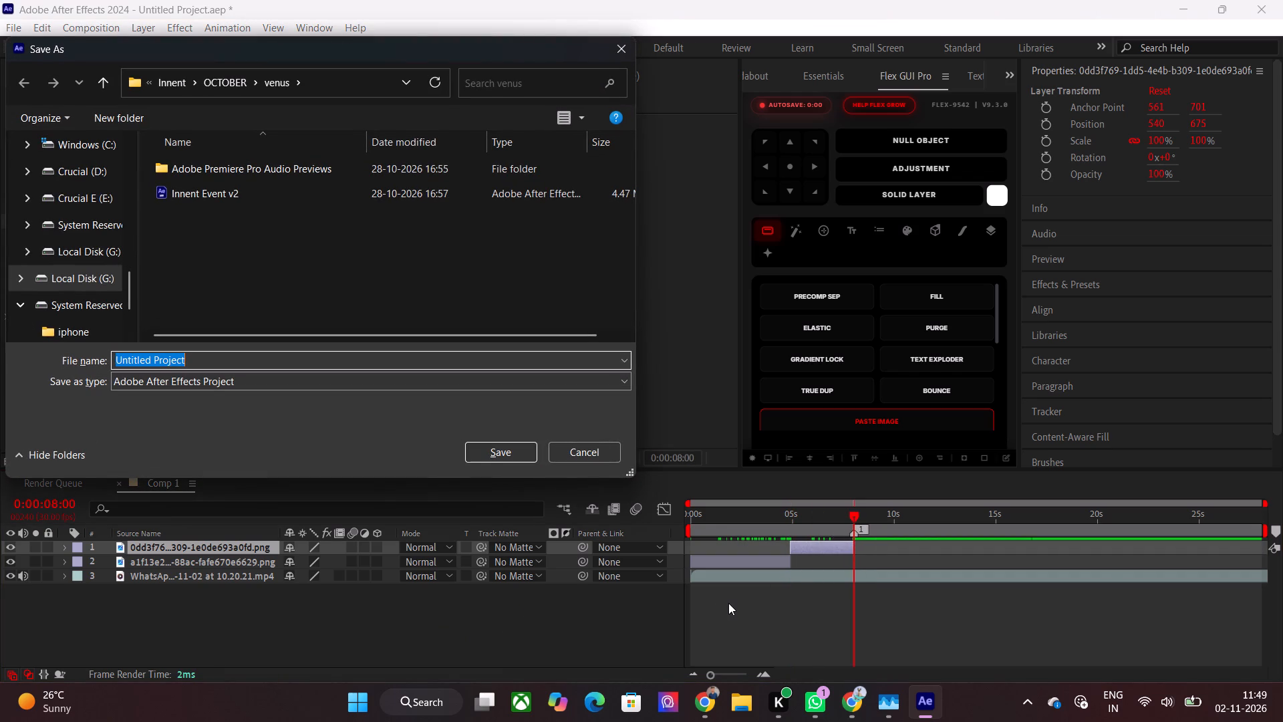
left_click(59, 276)
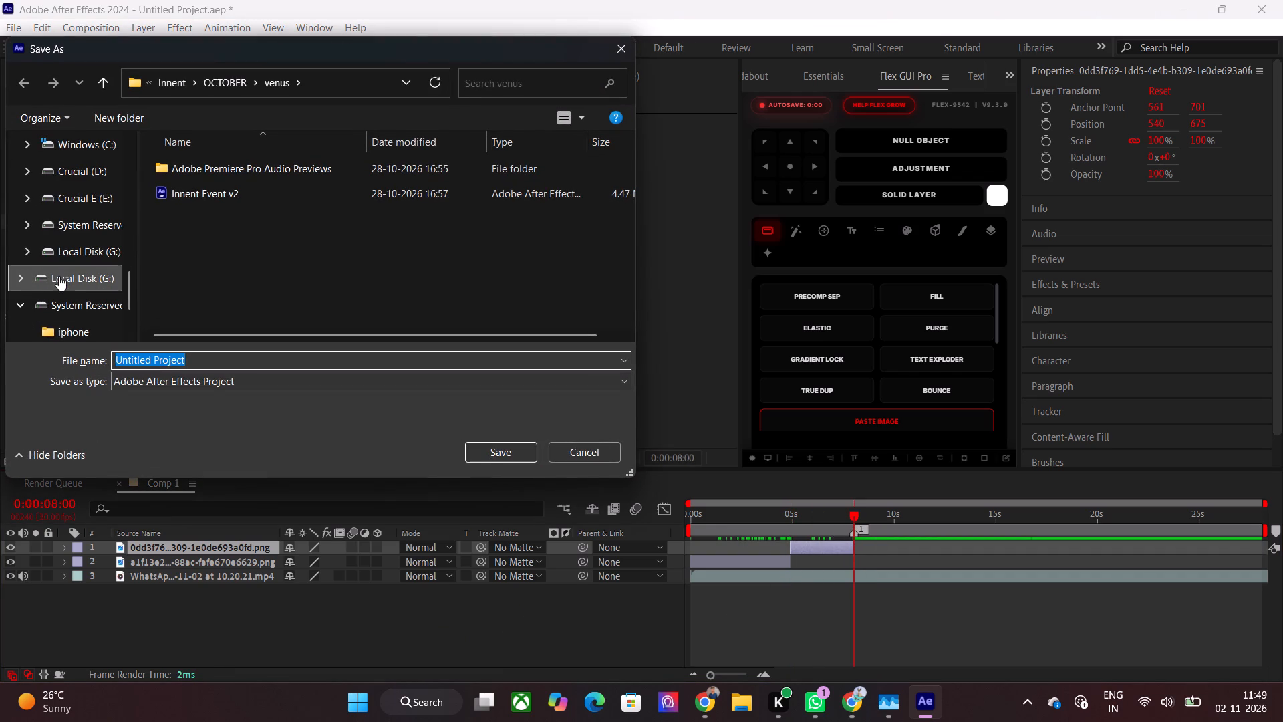
scroll(174, 233, "down", 3)
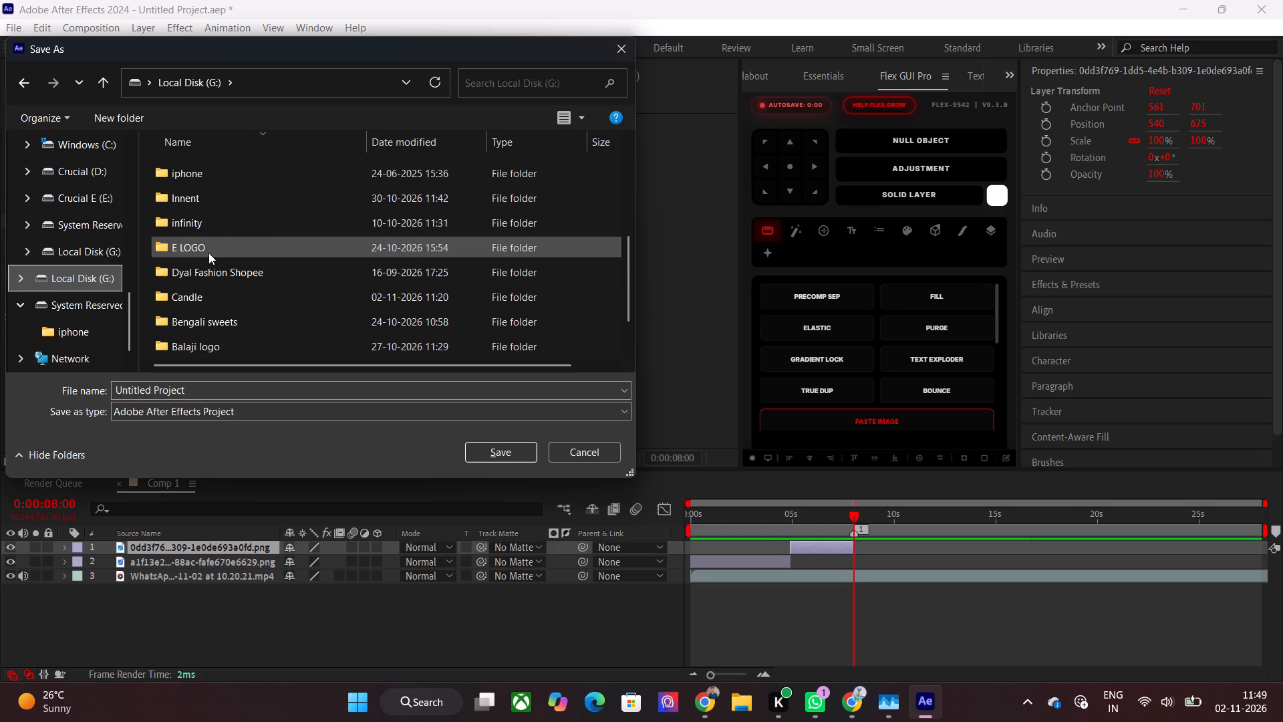
scroll(208, 253, "down", 1)
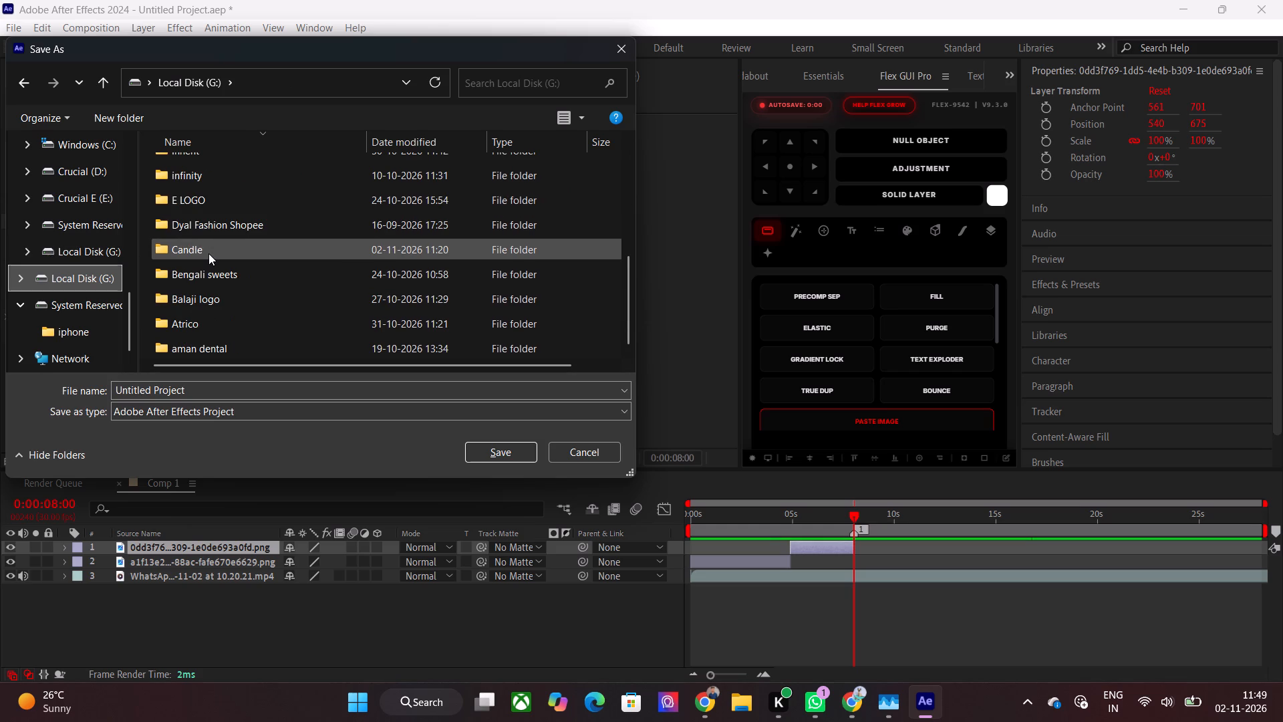
double_click(208, 253)
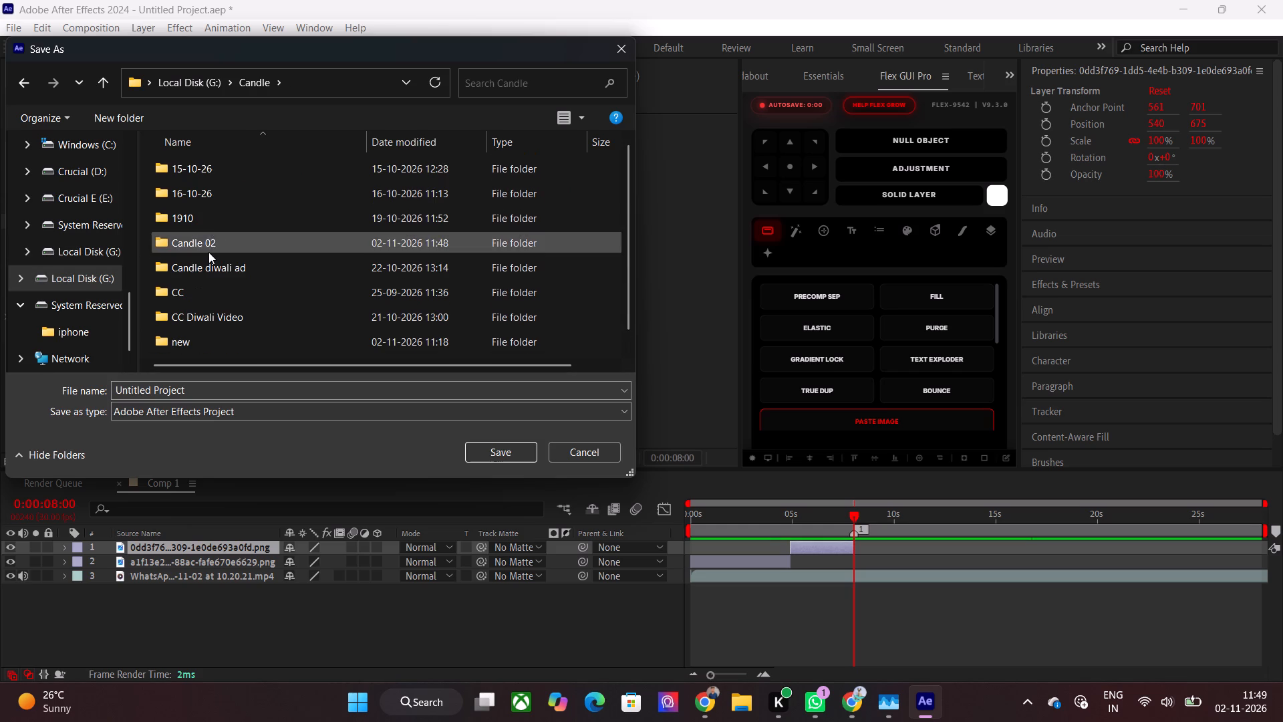
double_click(225, 243)
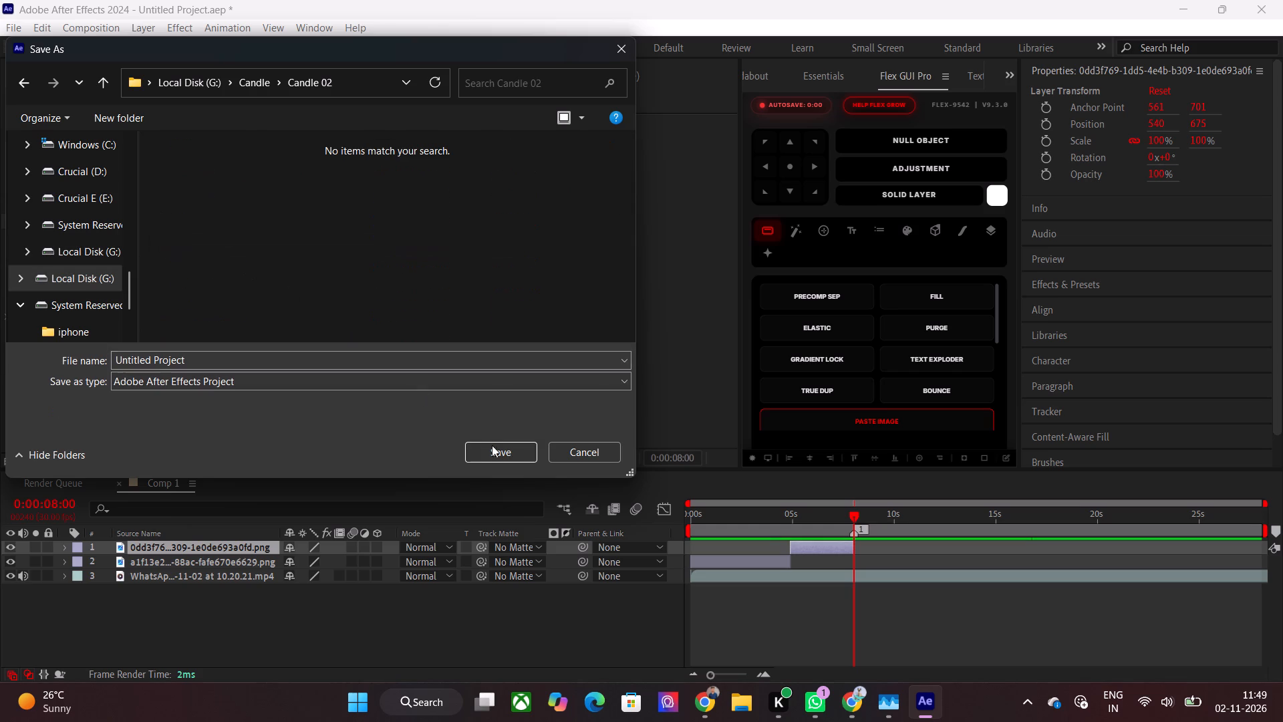
left_click(501, 357)
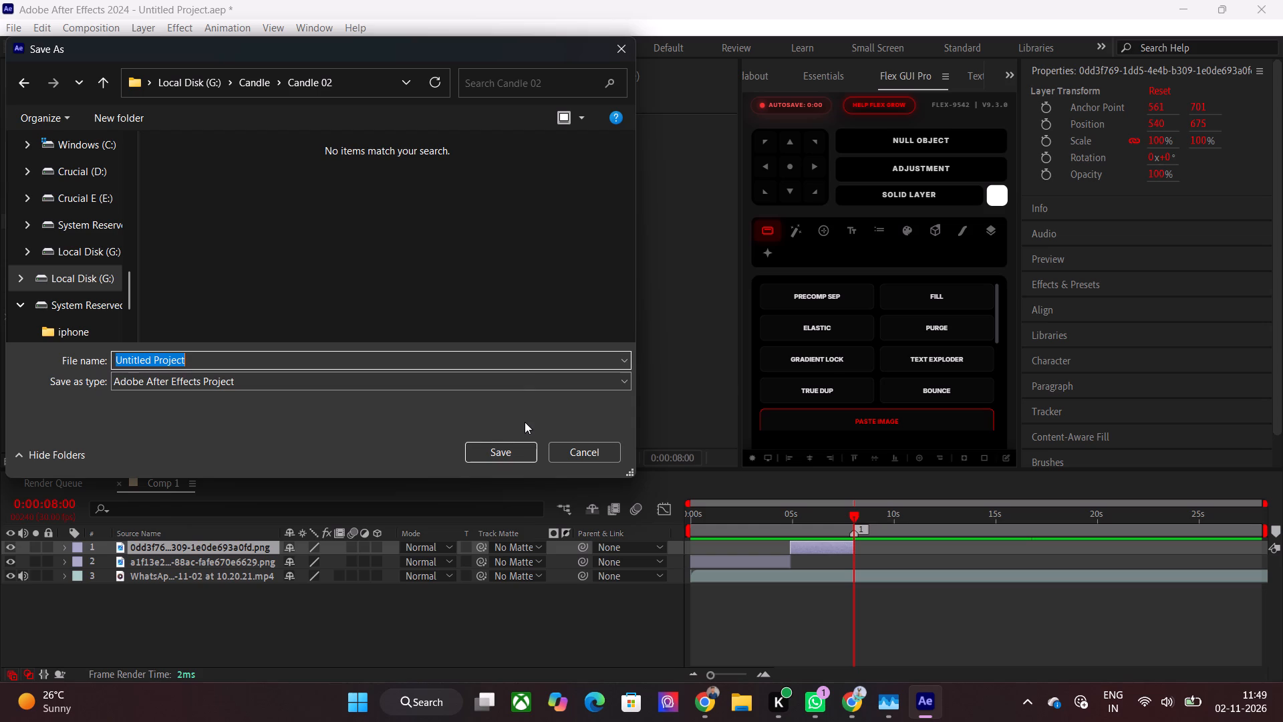
type("Cand")
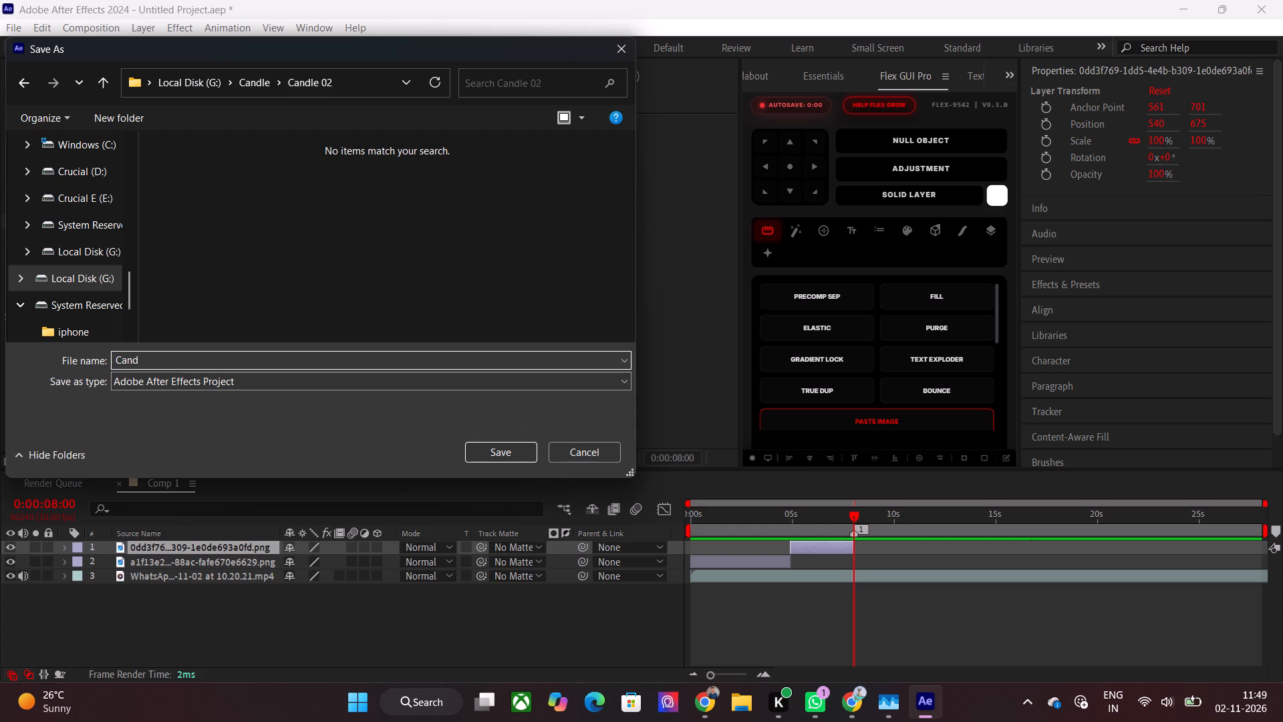
type("le 2")
type("novb")
key("BackSpace")
key("Return")
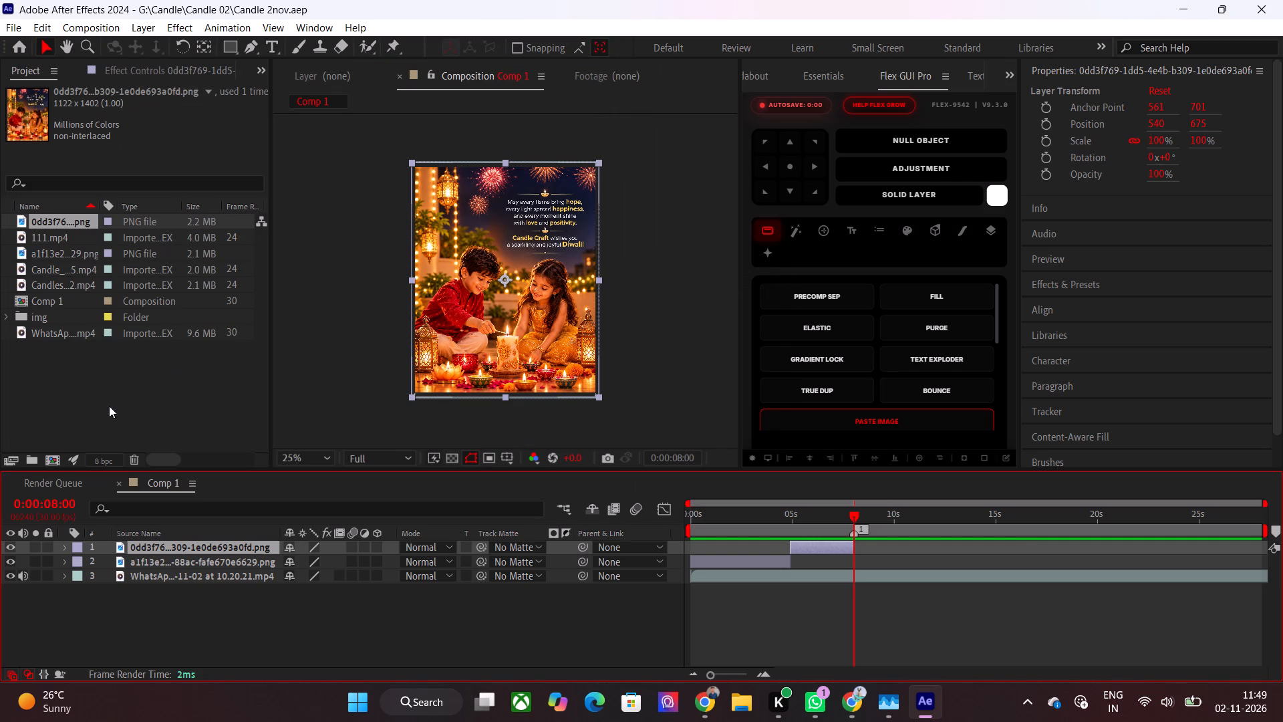
Add the 0e25e7e turquoise flower candle image from the img folder as Comp 1's top layer, starting at 0:00:08:00.
left_click(2, 322)
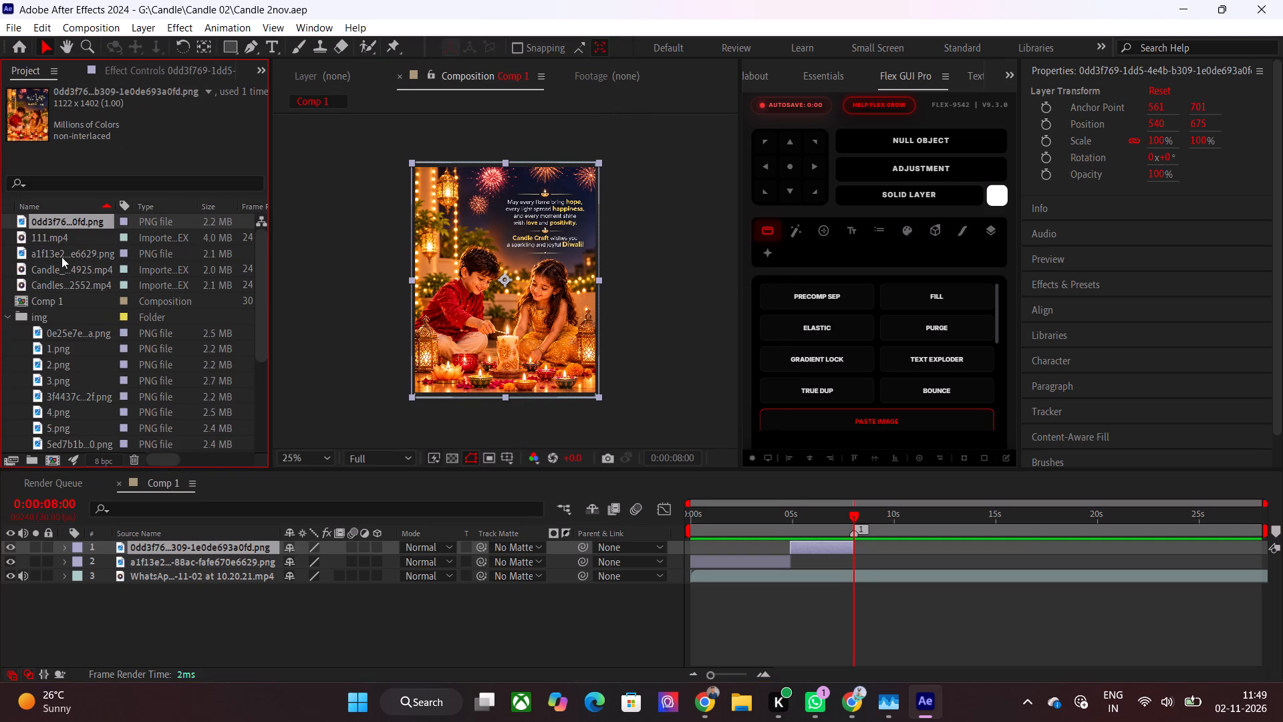
left_click(92, 240)
left_click_drag(79, 240, 185, 543)
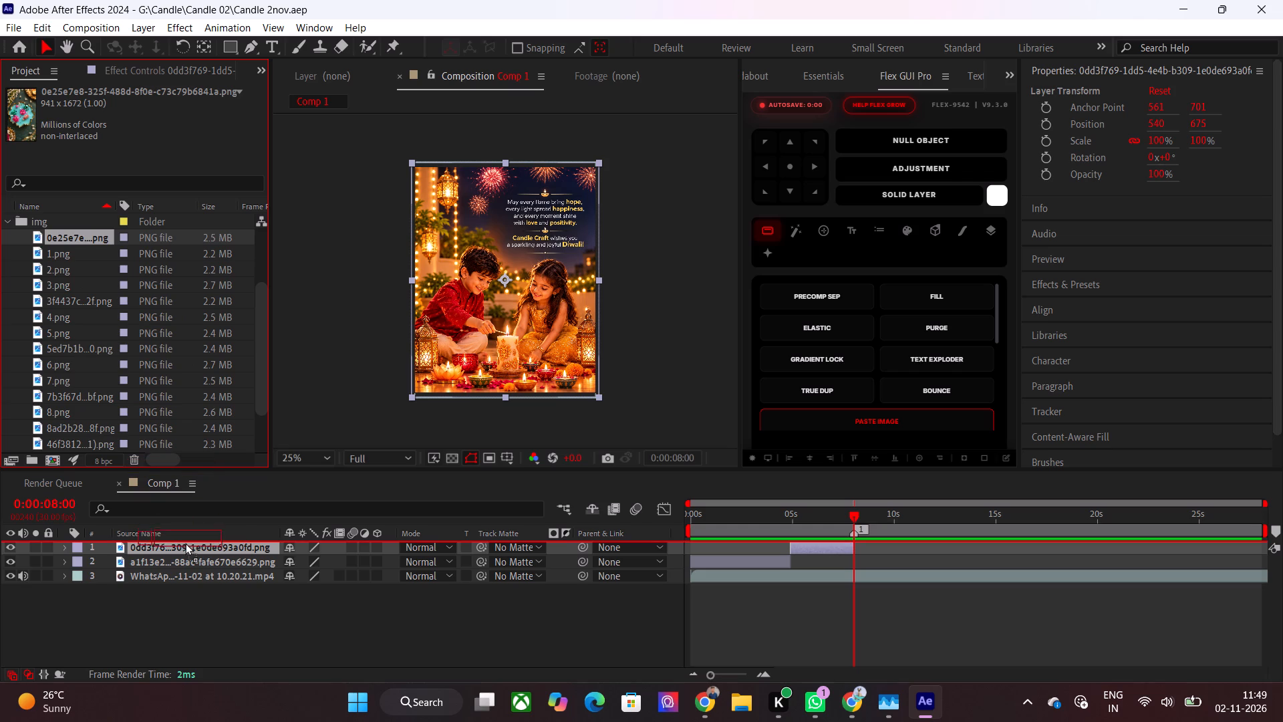
left_click_drag(185, 543, 184, 546)
key("alt+bracketleft")
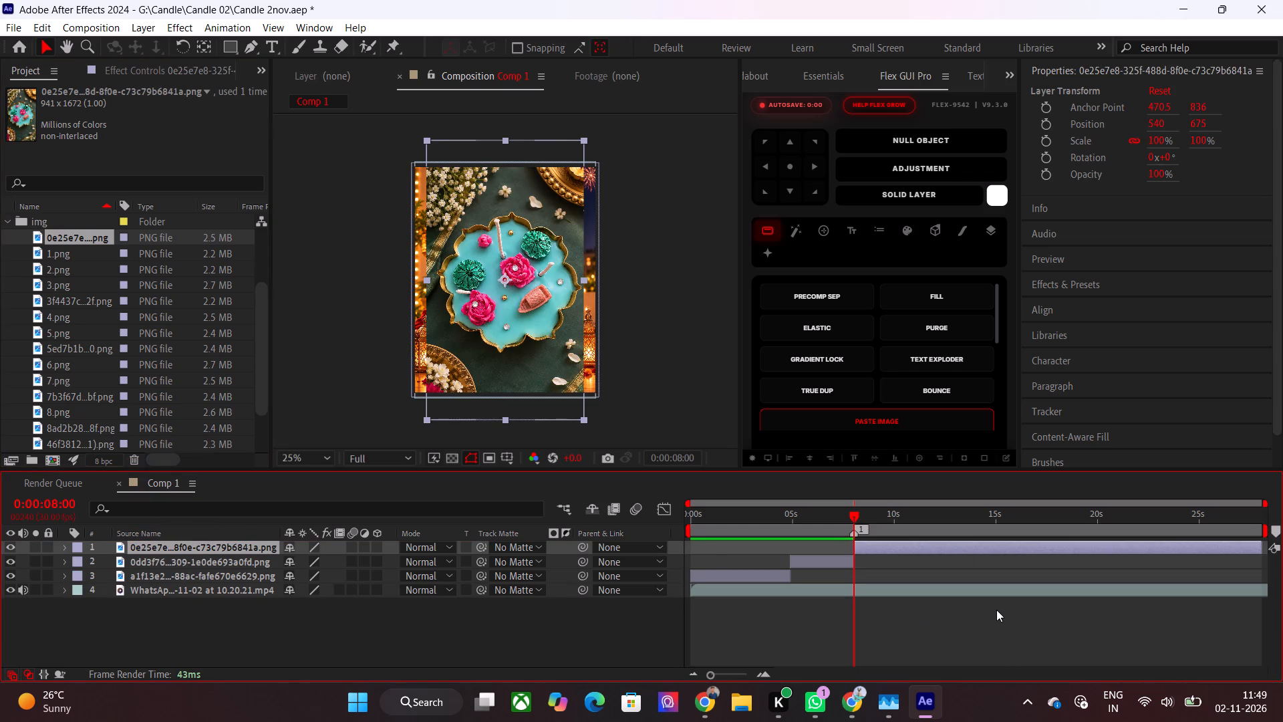
Trim the end of the 0e25e7e image layer to 0:00:12:00, where the WhatsApp video shows the playing-card candle.
left_click_drag(928, 523, 909, 530)
key("alt+bracketright")
left_click_drag(909, 530, 892, 527)
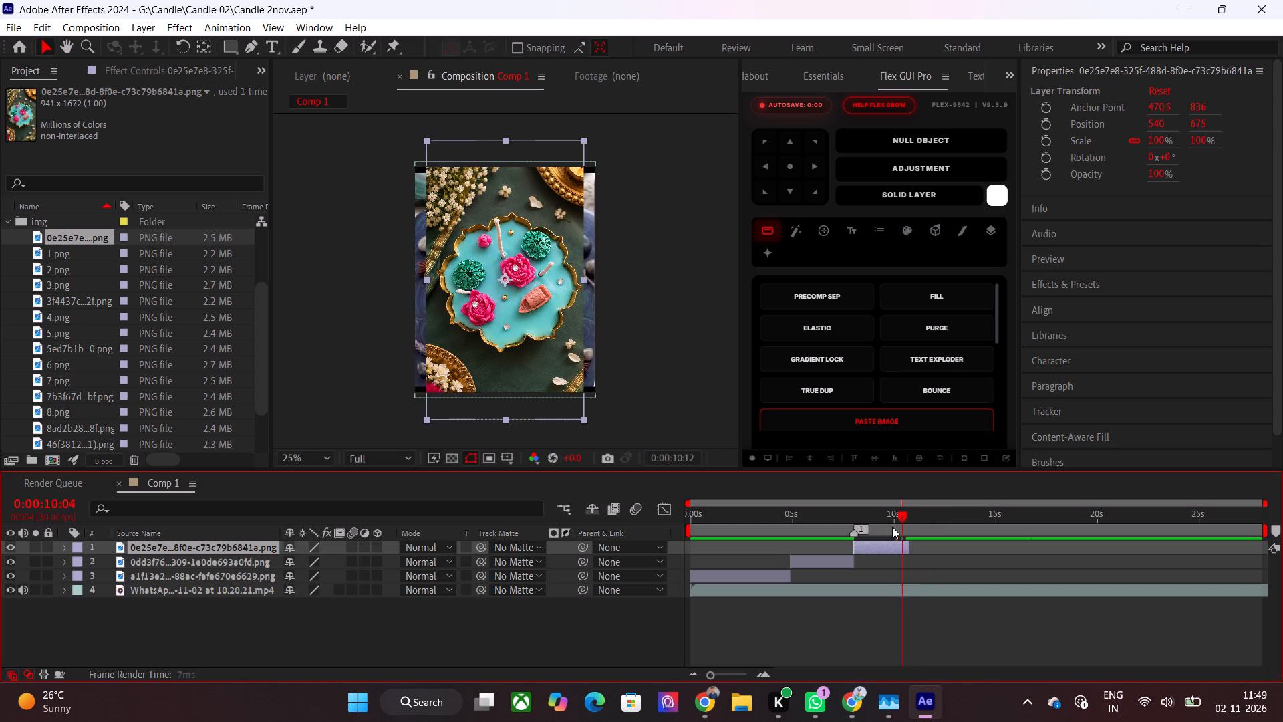
left_click_drag(892, 527, 918, 527)
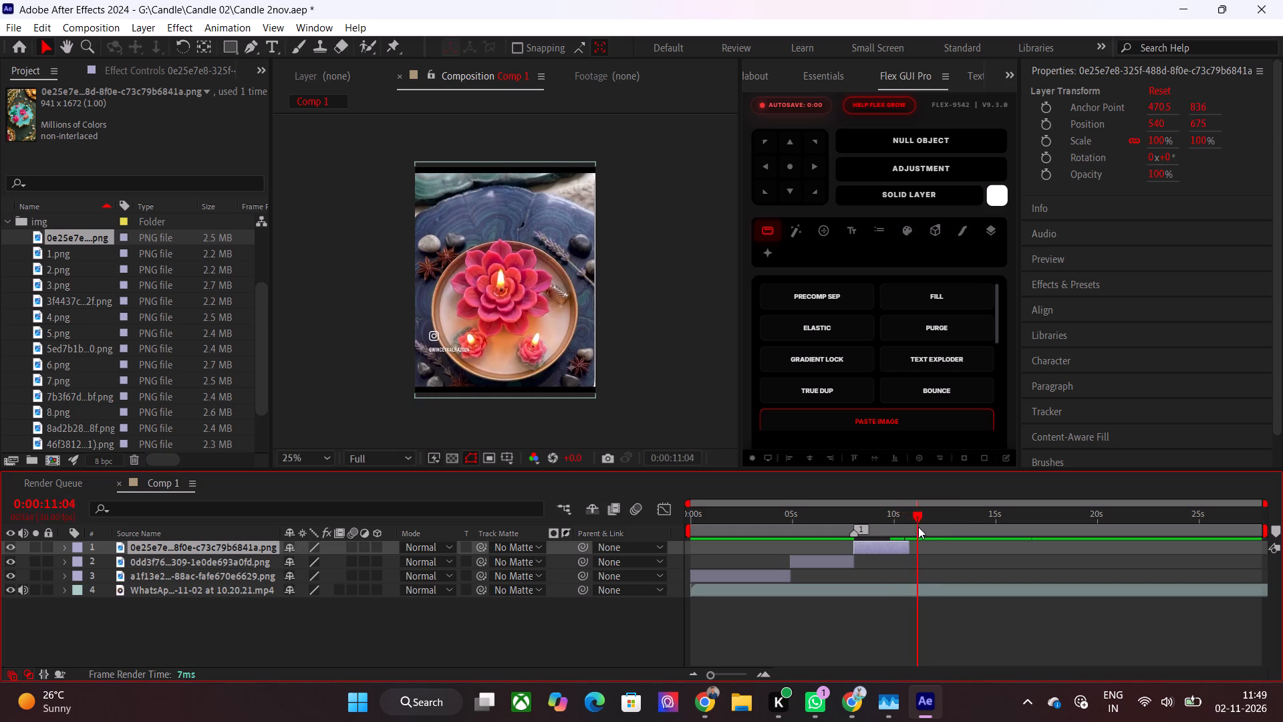
left_click_drag(918, 527, 935, 527)
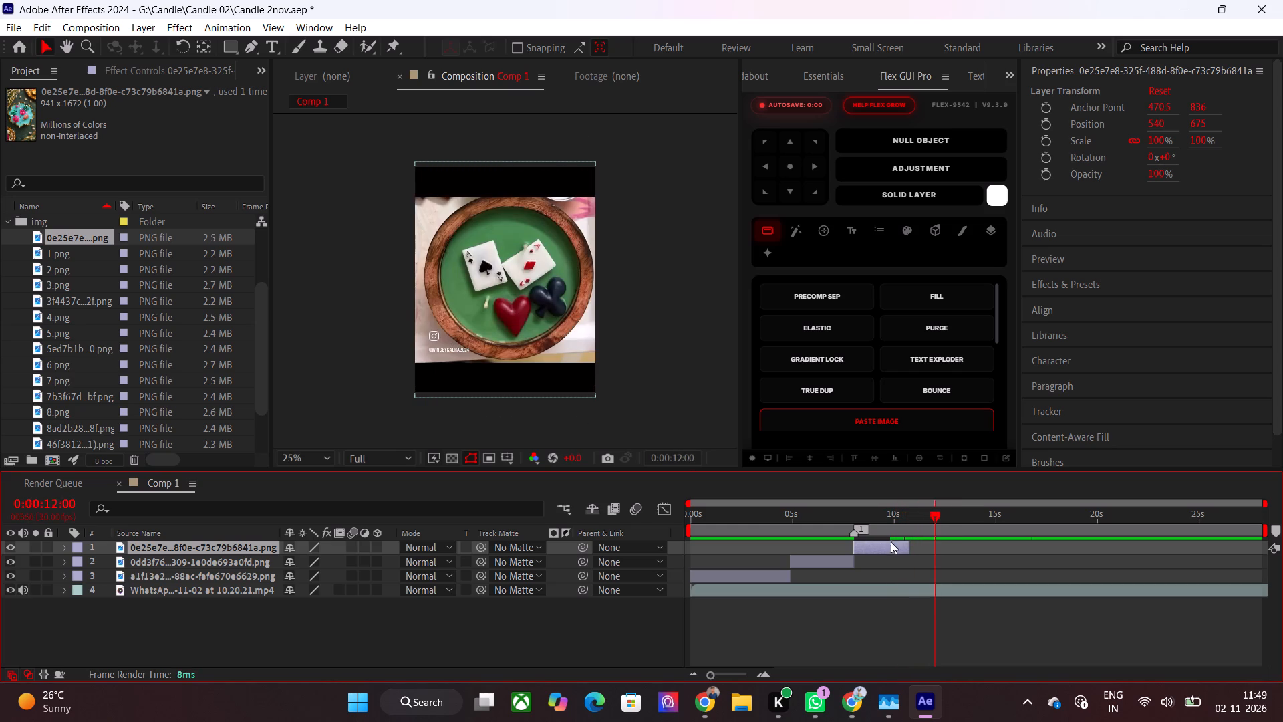
left_click(913, 550)
key("alt+bracketright")
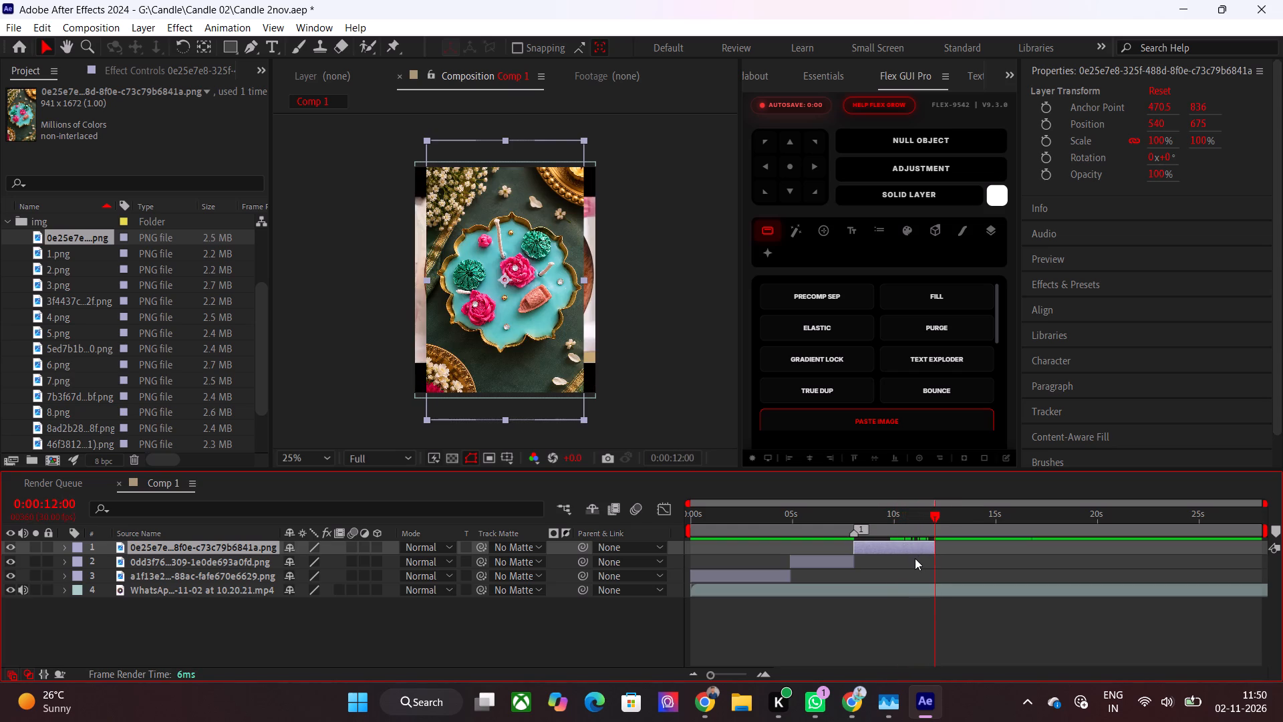
Scale the 0e25e7e image layer to fill the composition.
left_click(986, 456)
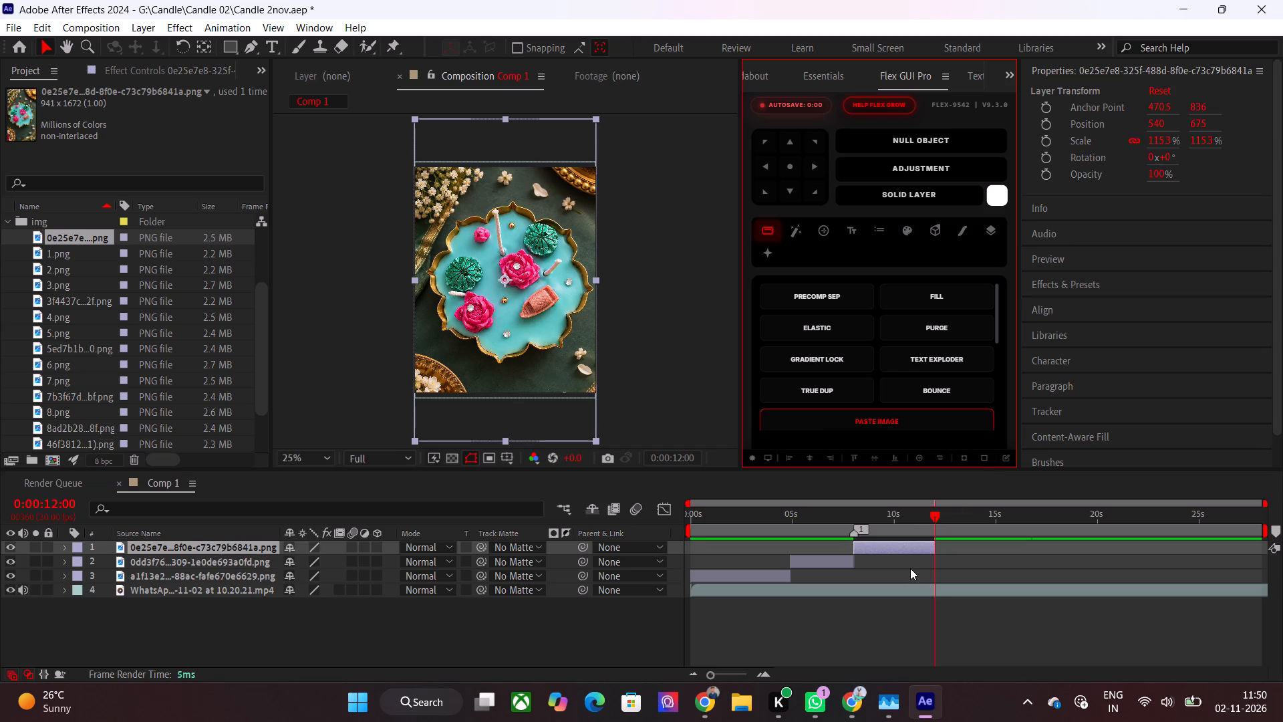
Add 1.png from the img folder as the top layer, trimmed to run from about 0:00:12:00 to about 0:00:16:03.
left_click_drag(938, 519, 975, 519)
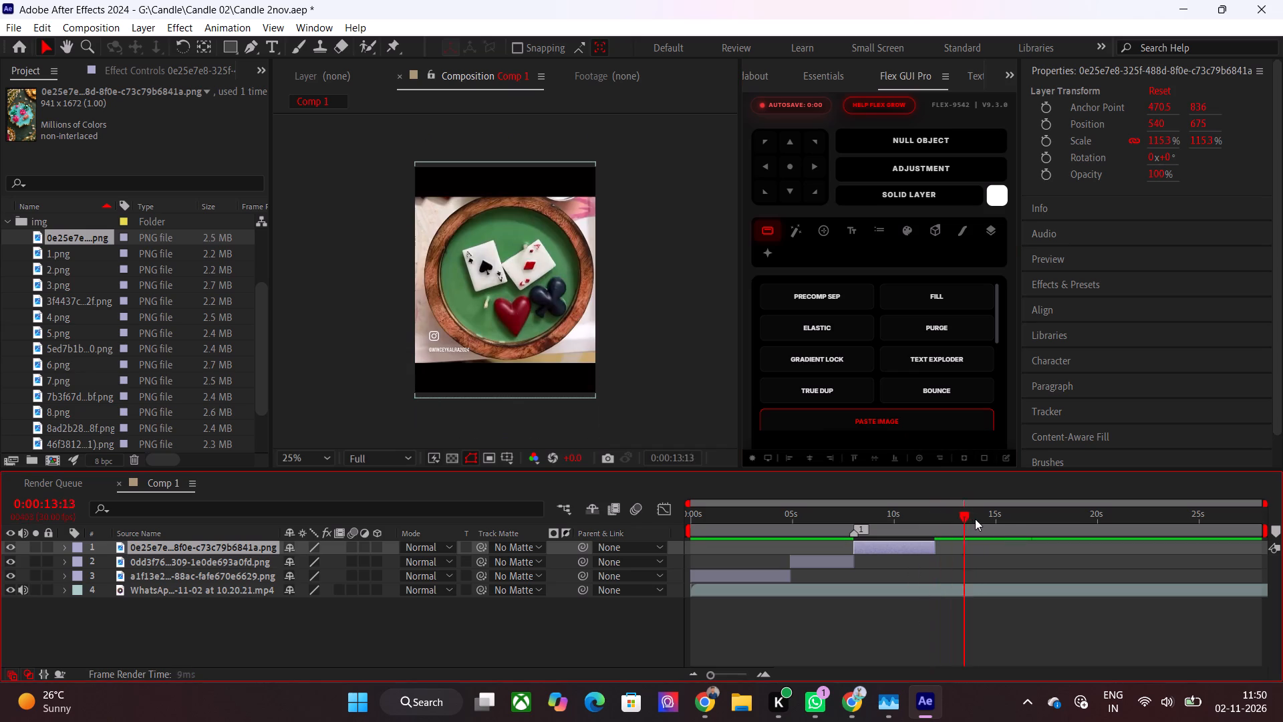
left_click_drag(975, 519, 1015, 527)
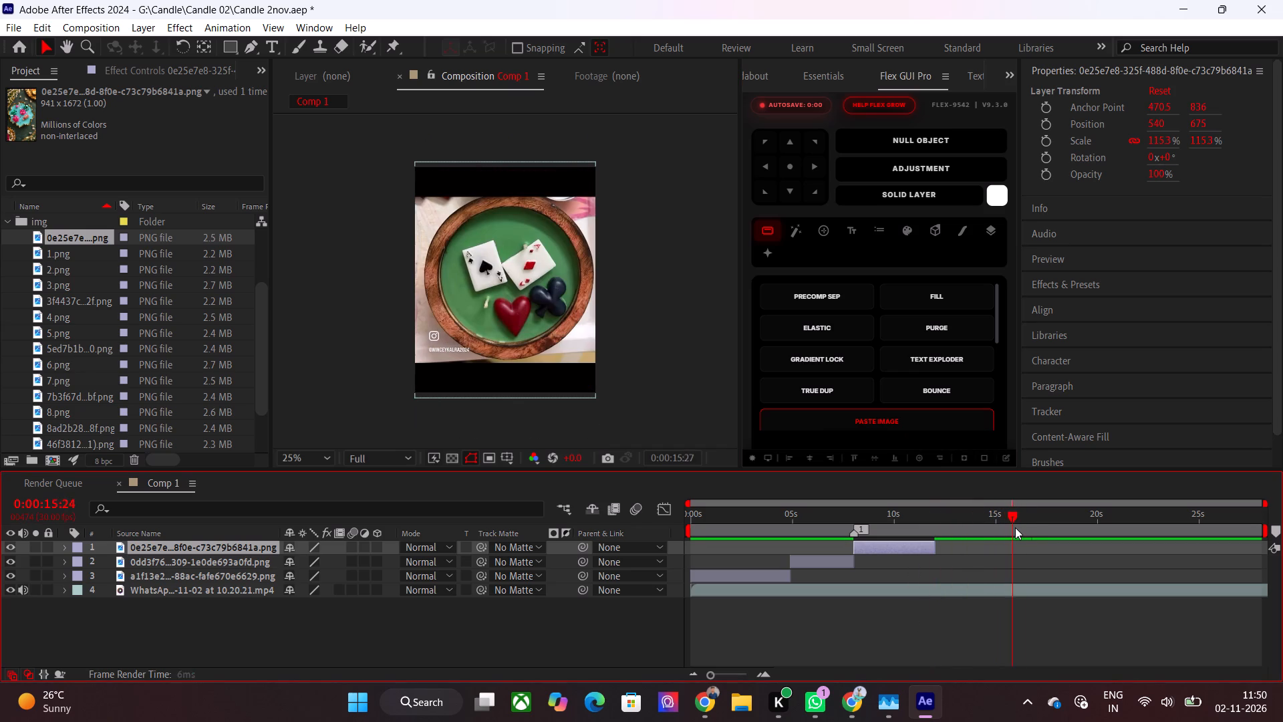
left_click_drag(1015, 527, 1020, 527)
left_click(68, 253)
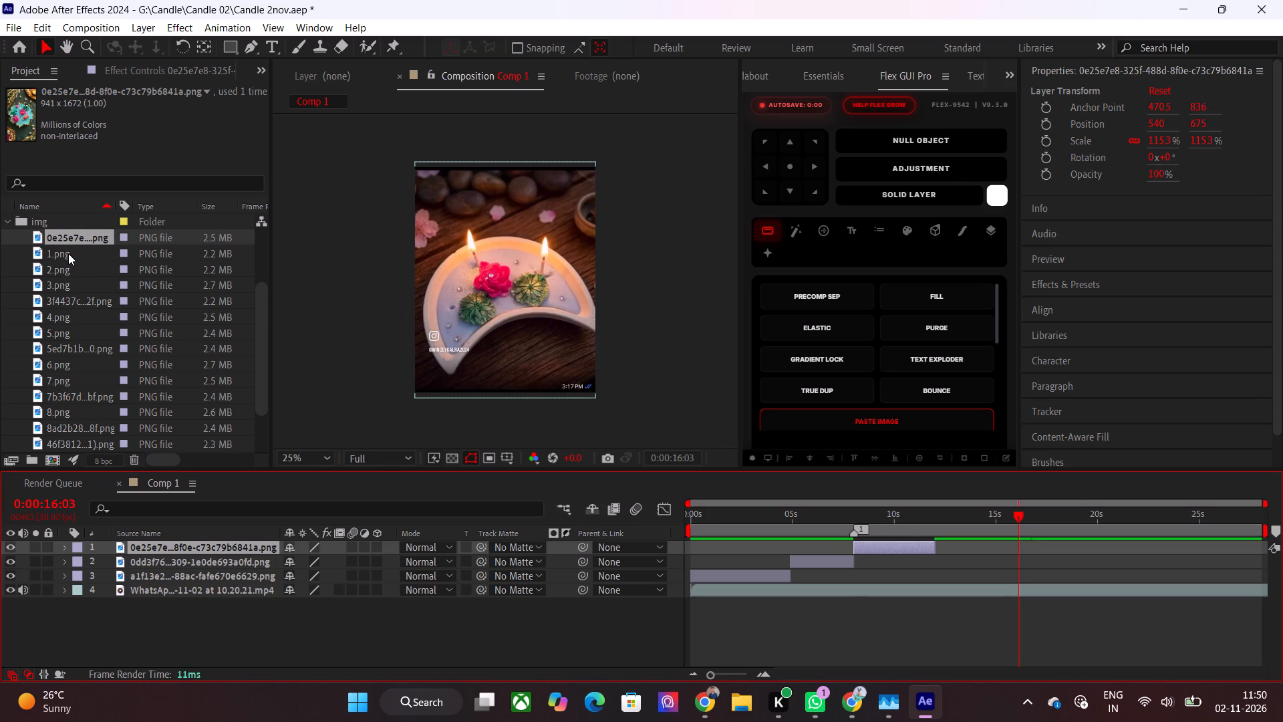
left_click_drag(55, 253, 926, 548)
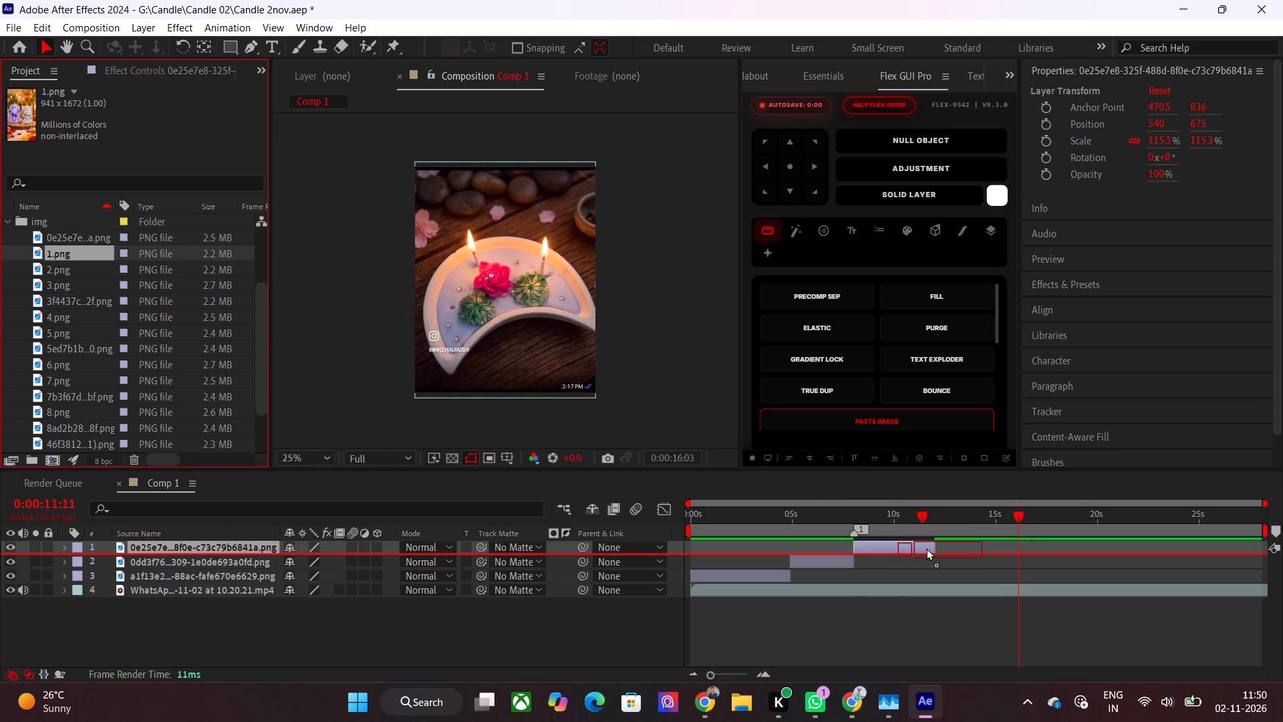
left_click_drag(926, 548, 935, 542)
left_click_drag(966, 521, 942, 525)
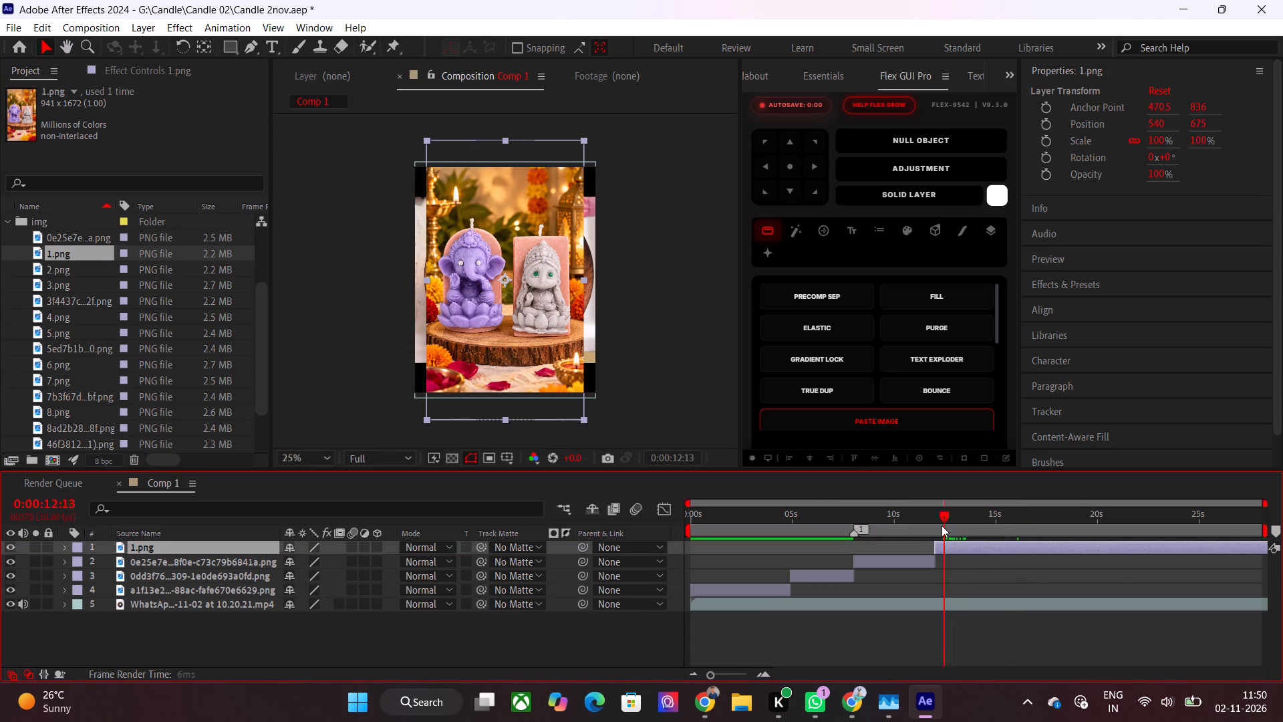
left_click_drag(942, 525, 934, 526)
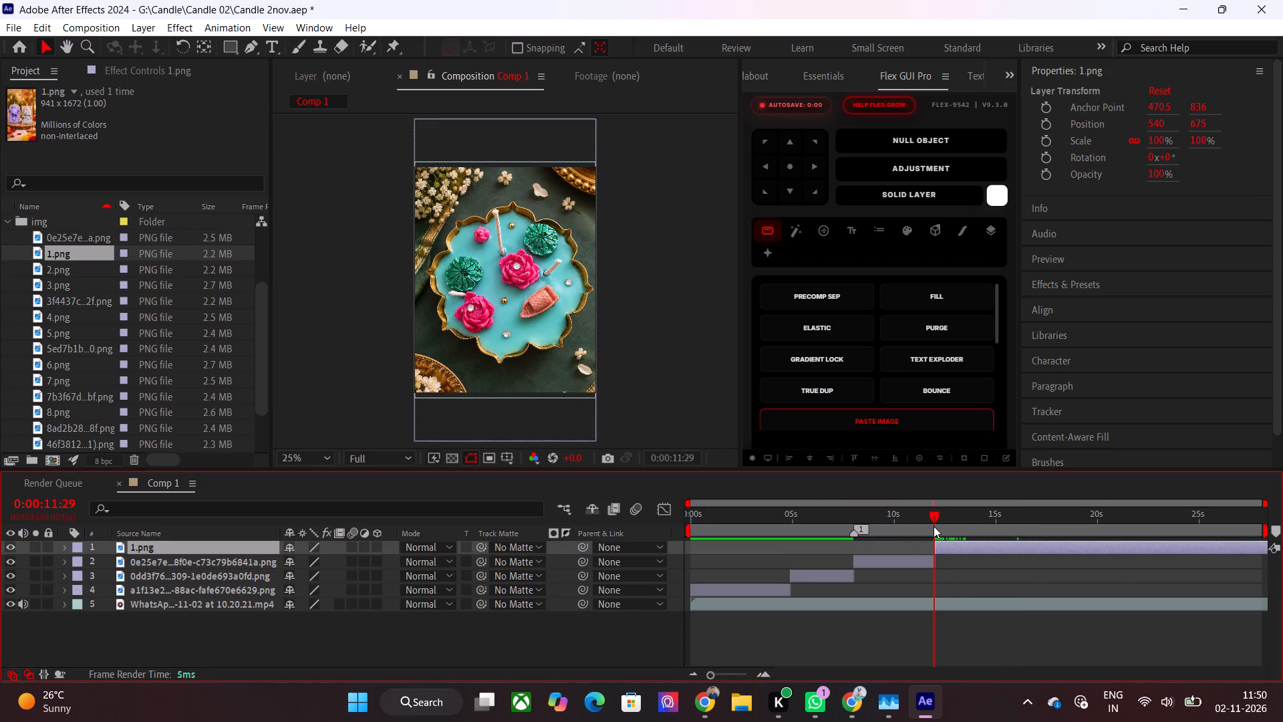
key("alt+bracketleft")
left_click_drag(952, 527, 1013, 529)
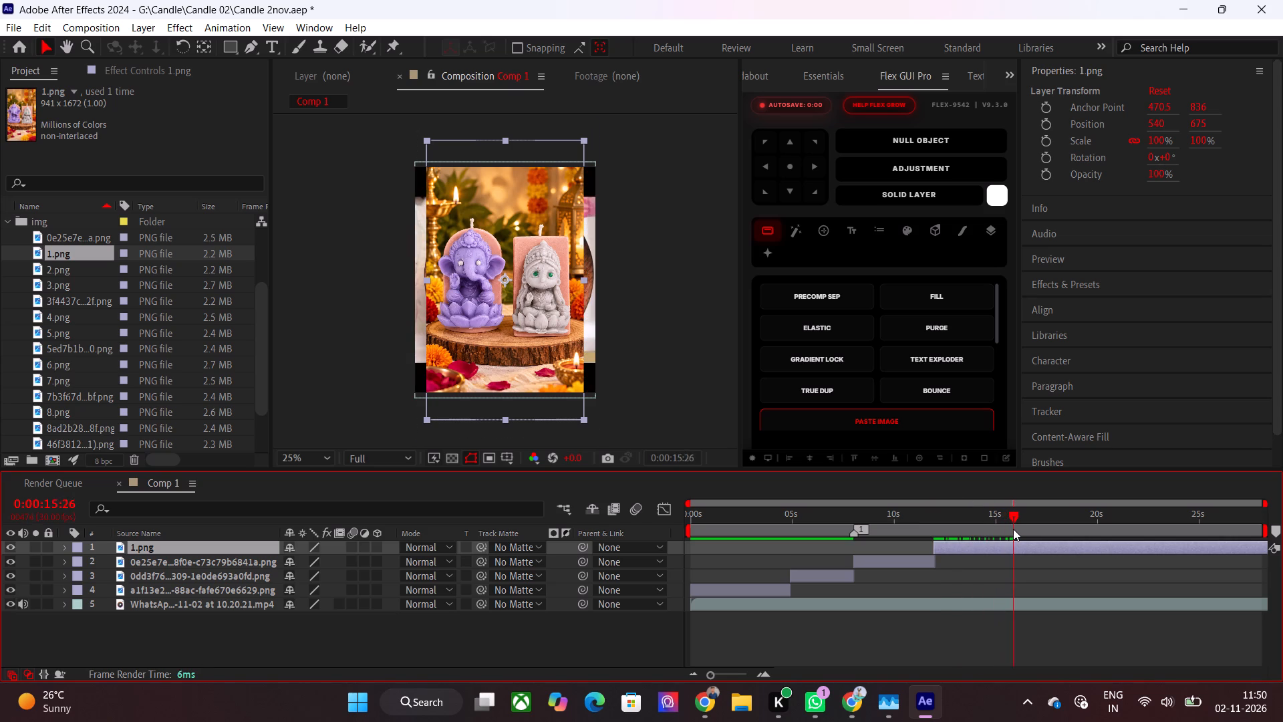
left_click_drag(1013, 529, 1018, 529)
key("alt+bracketright")
Reposition the 1.png layer so it ends at 0:00:16:04, where the WhatsApp video cuts to the crescent candle.
left_click_drag(1020, 529, 1064, 531)
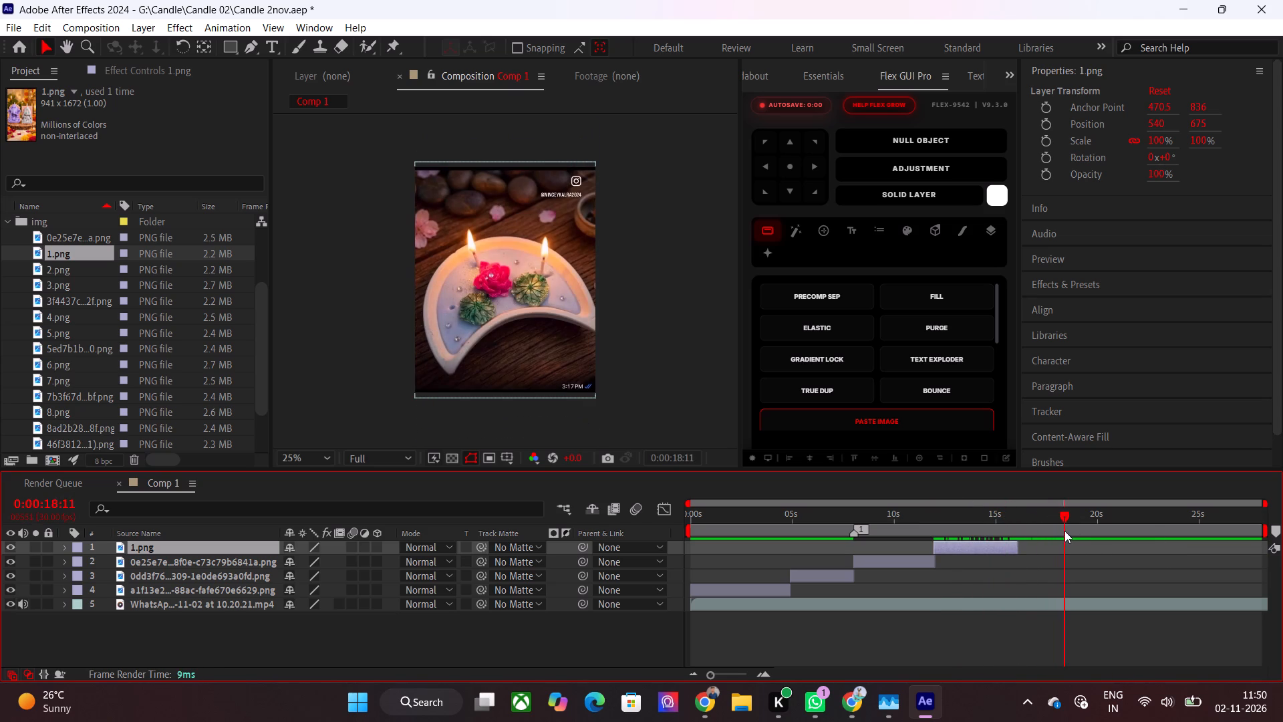
left_click_drag(1064, 531, 895, 546)
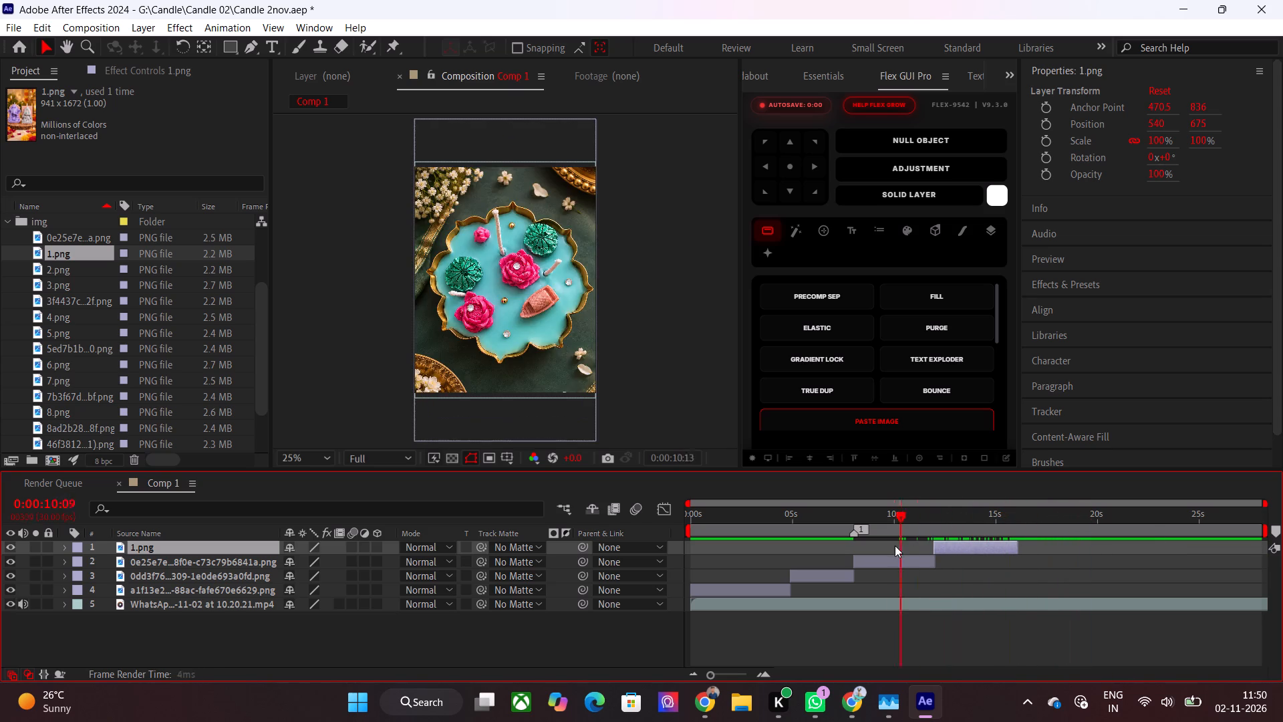
left_click_drag(895, 546, 1048, 550)
left_click_drag(974, 547, 1081, 547)
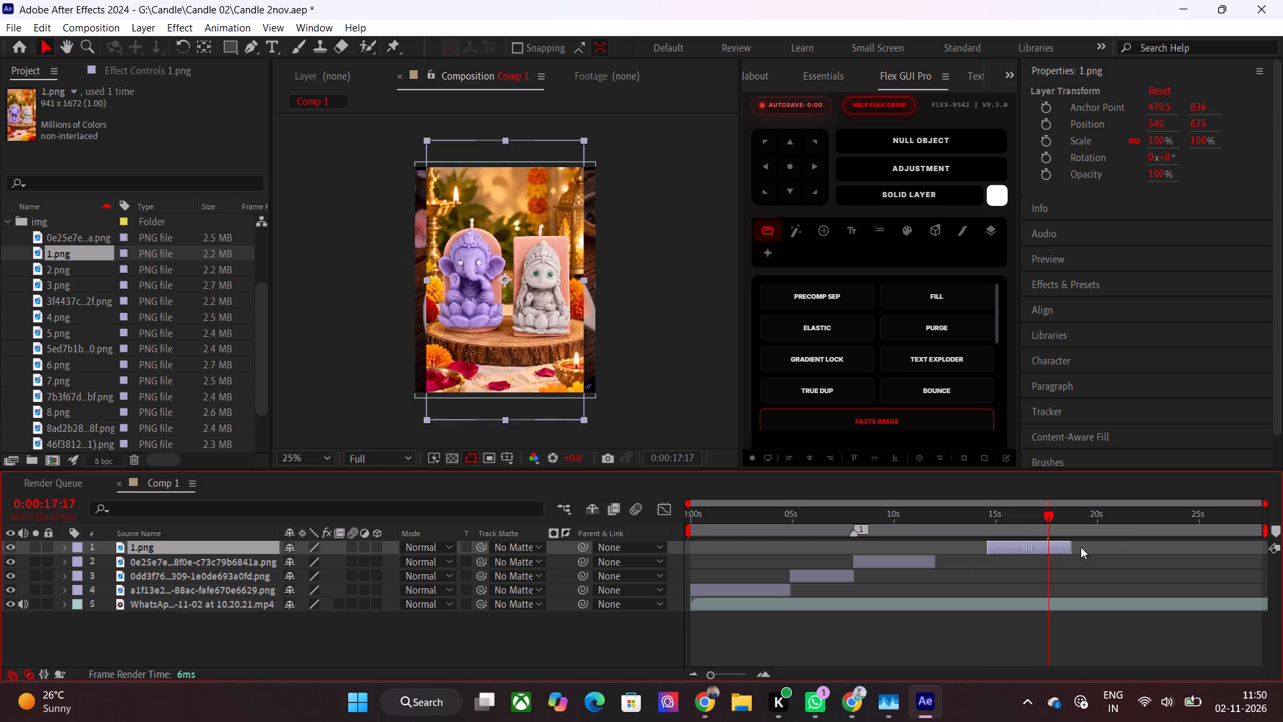
left_click_drag(1081, 547, 1089, 547)
left_click_drag(984, 507, 971, 508)
left_click_drag(975, 517, 1019, 524)
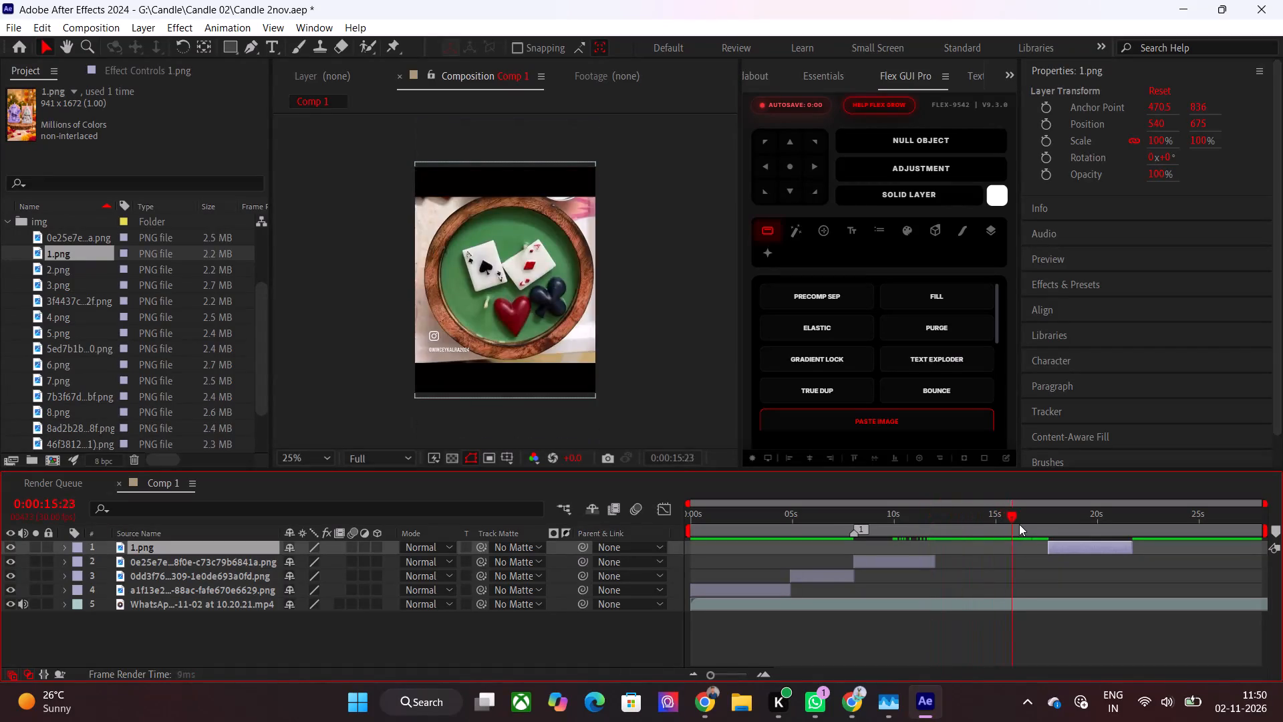
left_click_drag(1019, 524, 1014, 526)
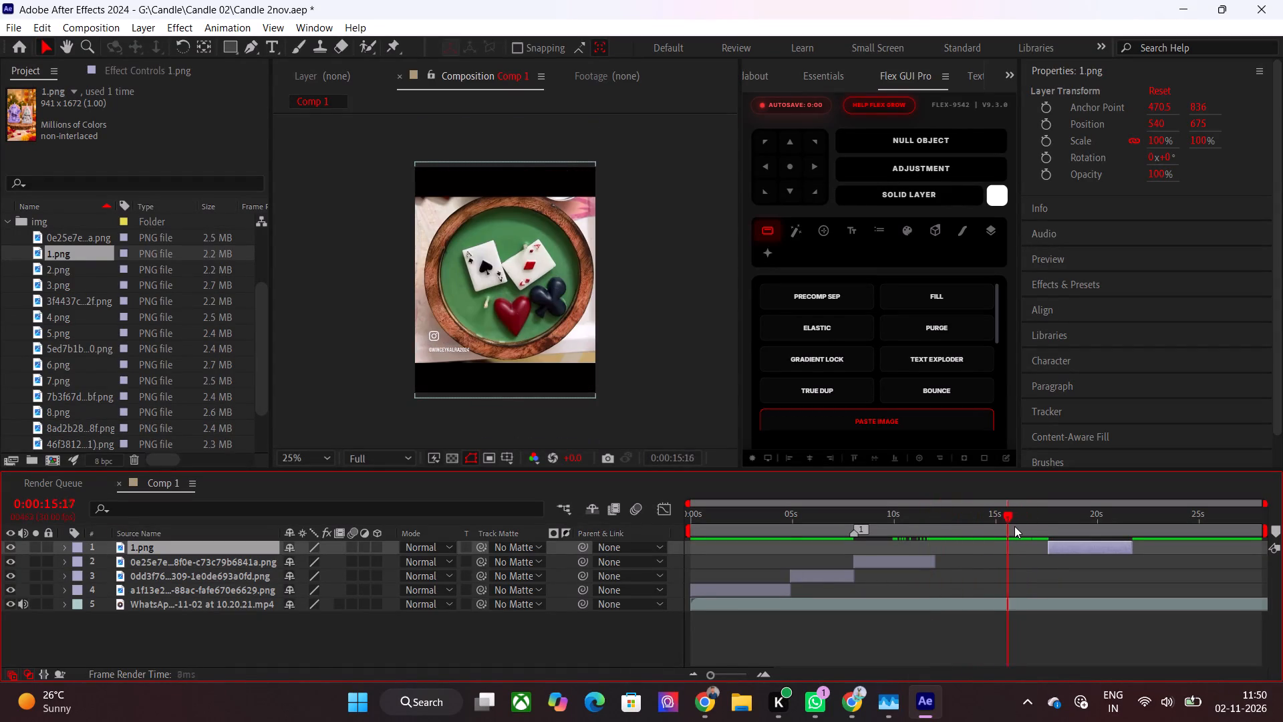
left_click_drag(1014, 526, 1023, 526)
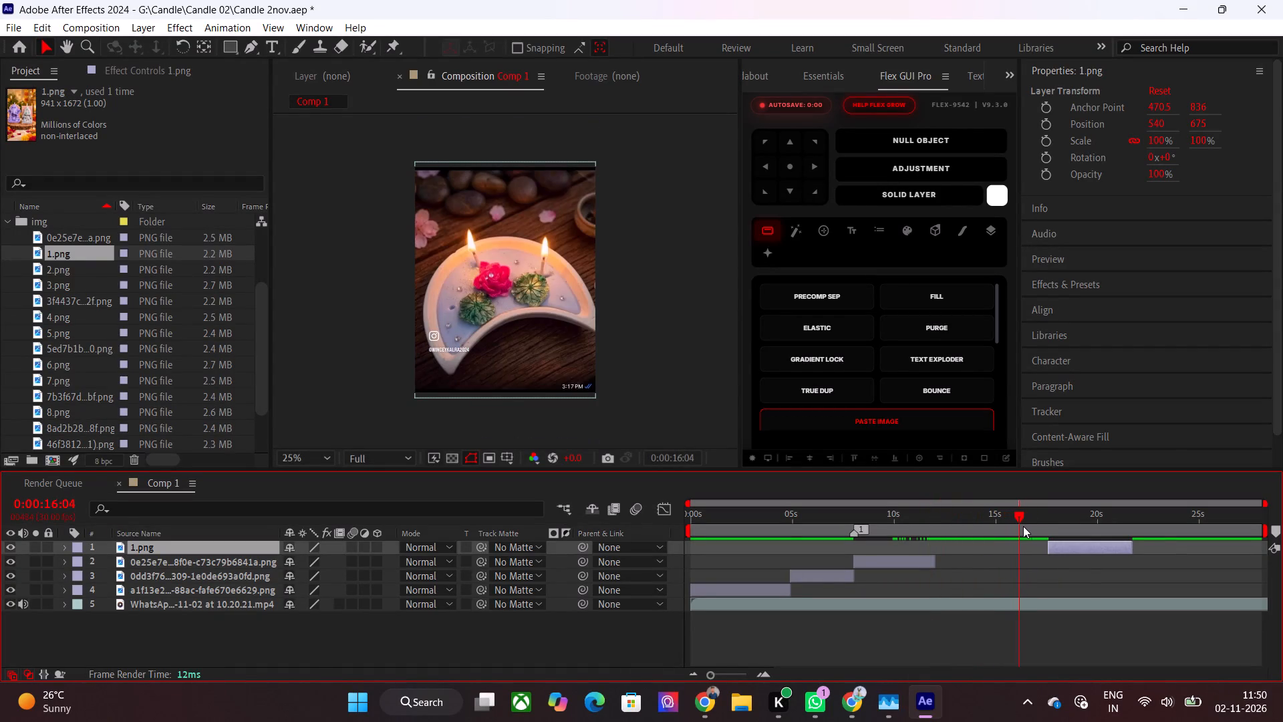
key("bracketright")
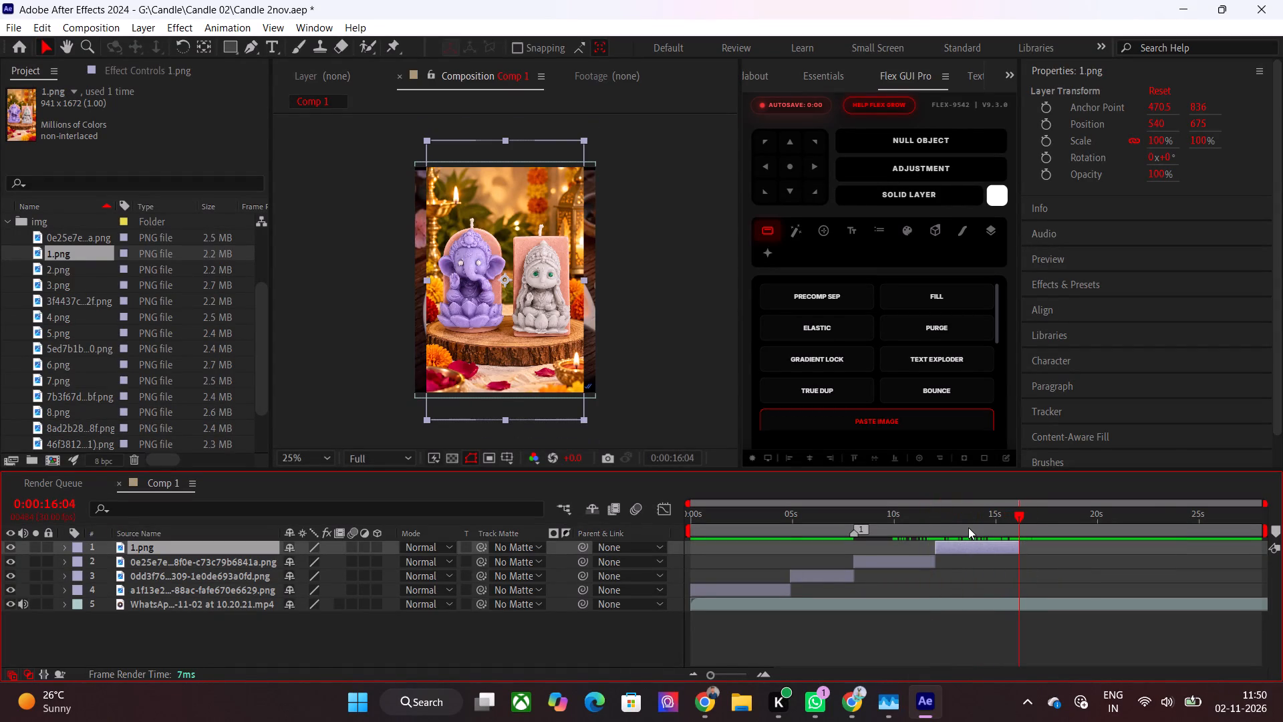
Place a composition marker at 0:00:16:04, at the end of the 1.png layer.
left_click(1276, 527)
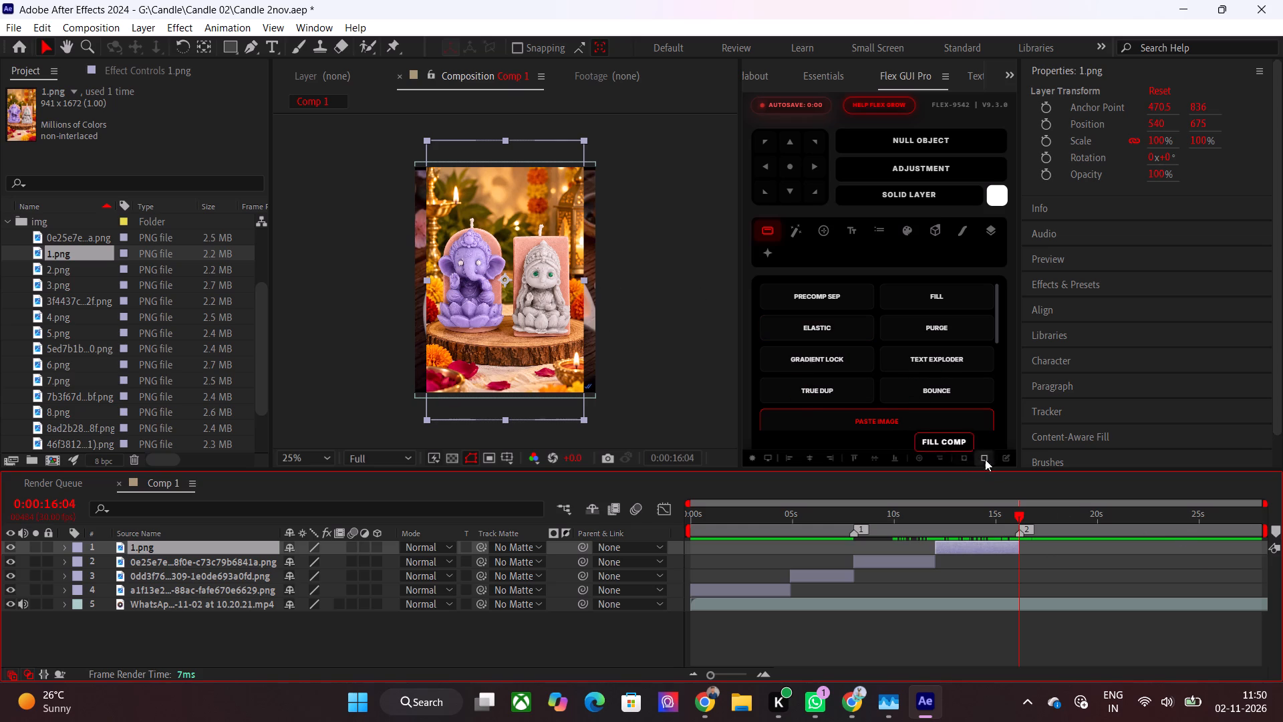
Scale the 1.png layer to fill the composition.
left_click(986, 459)
Place a composition marker at 0:00:19:24, at the end of the crescent candle shot in the WhatsApp video.
left_click_drag(1040, 524, 1068, 524)
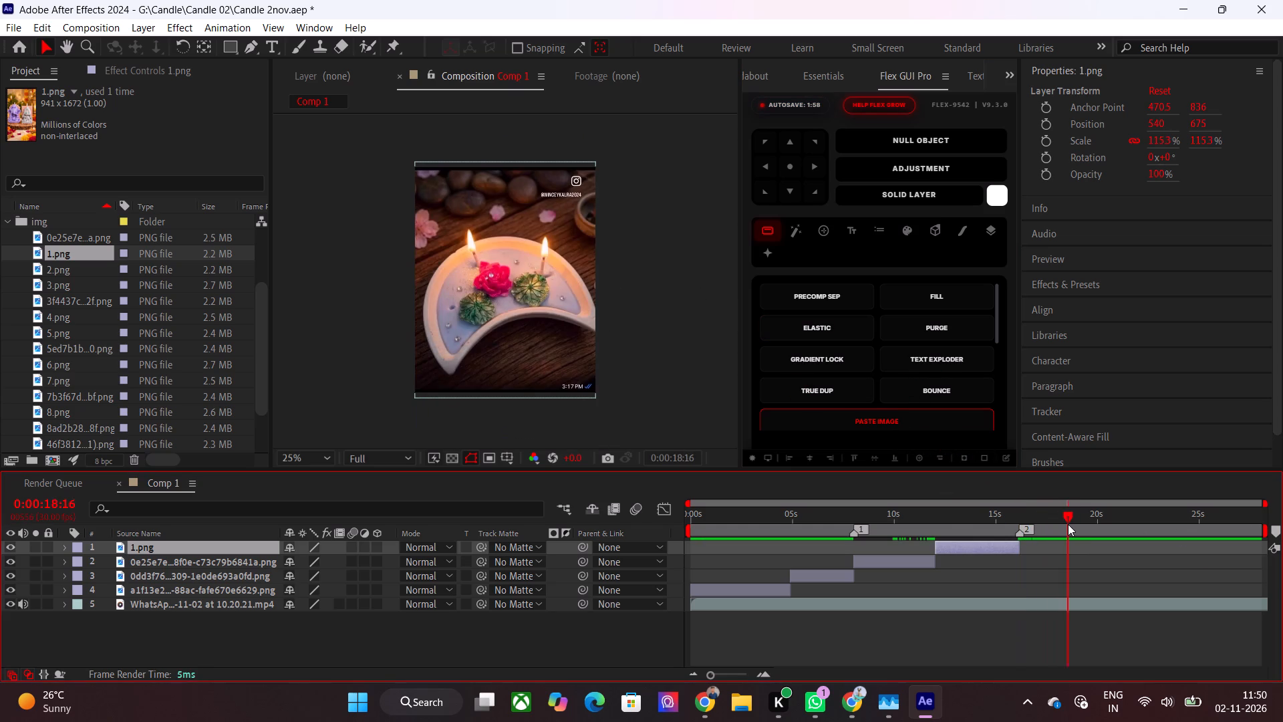
left_click_drag(1068, 524, 1069, 524)
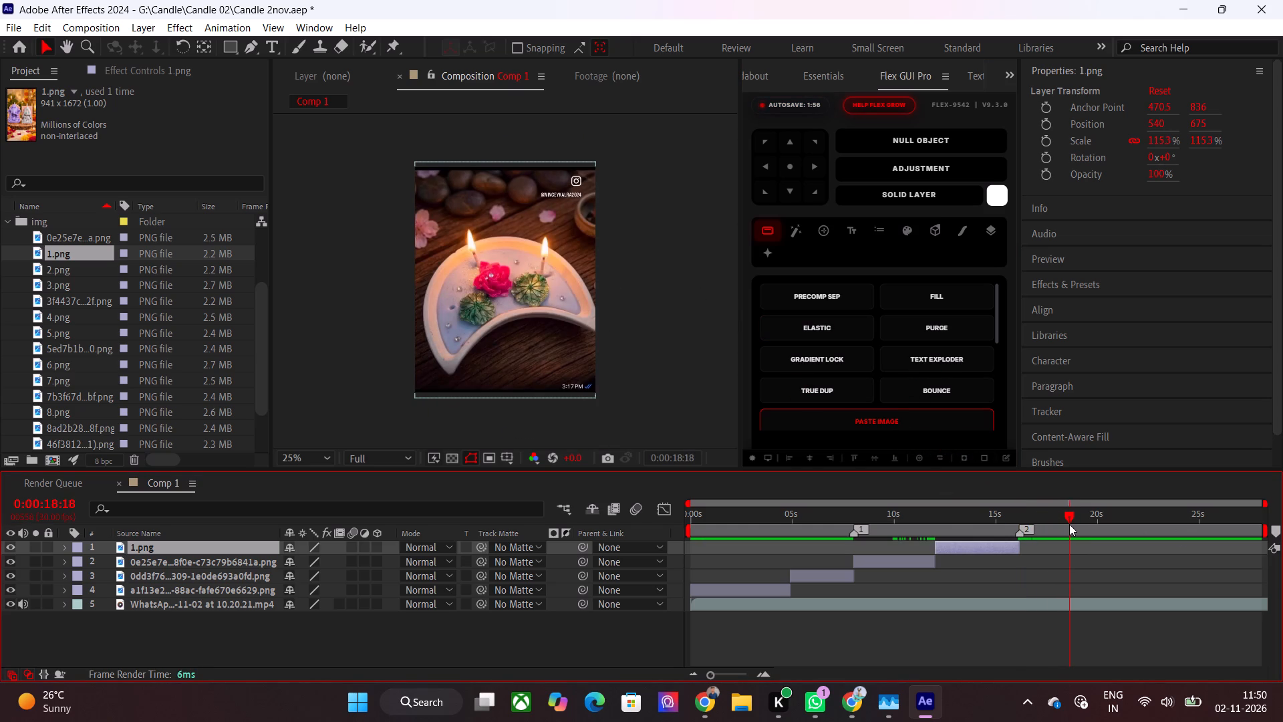
left_click_drag(1069, 524, 1099, 524)
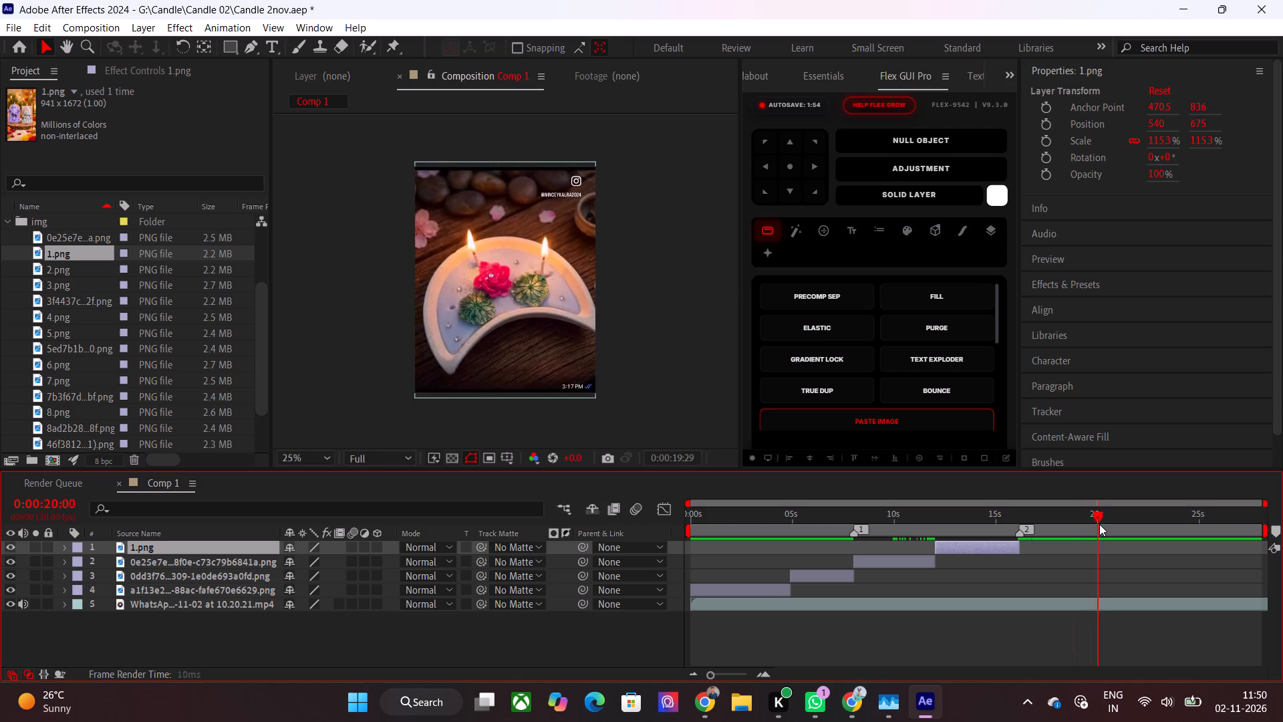
left_click_drag(1099, 524, 1103, 530)
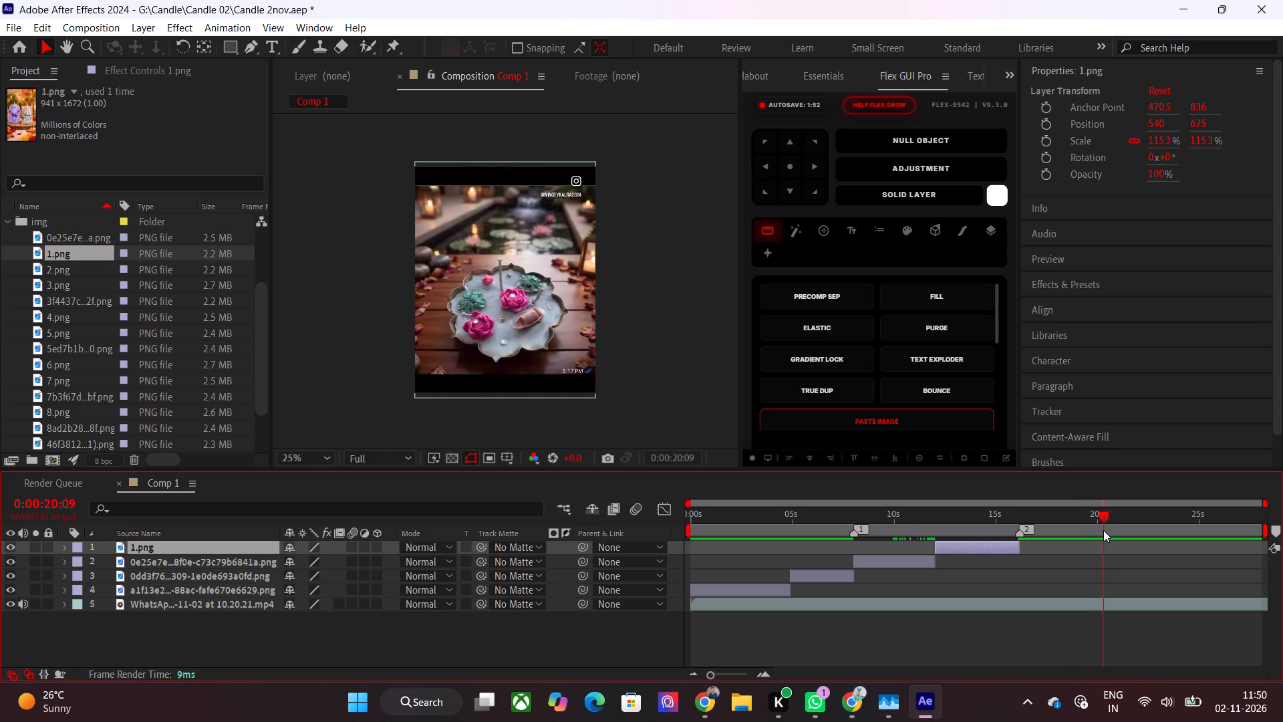
left_click_drag(1103, 530, 1093, 530)
left_click(1279, 525)
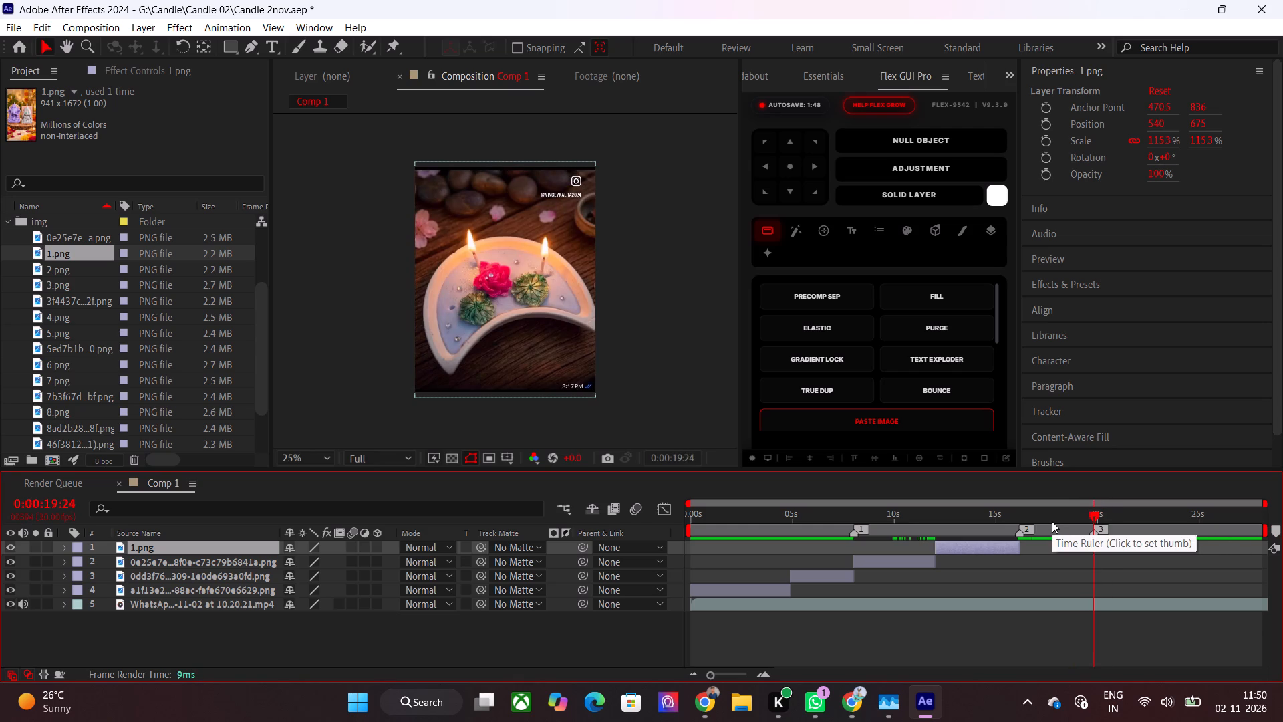
Add 2.png from the img folder as the top layer, trimmed to run from 0:00:16:04 to 0:00:19:24.
left_click_drag(1052, 521, 1023, 533)
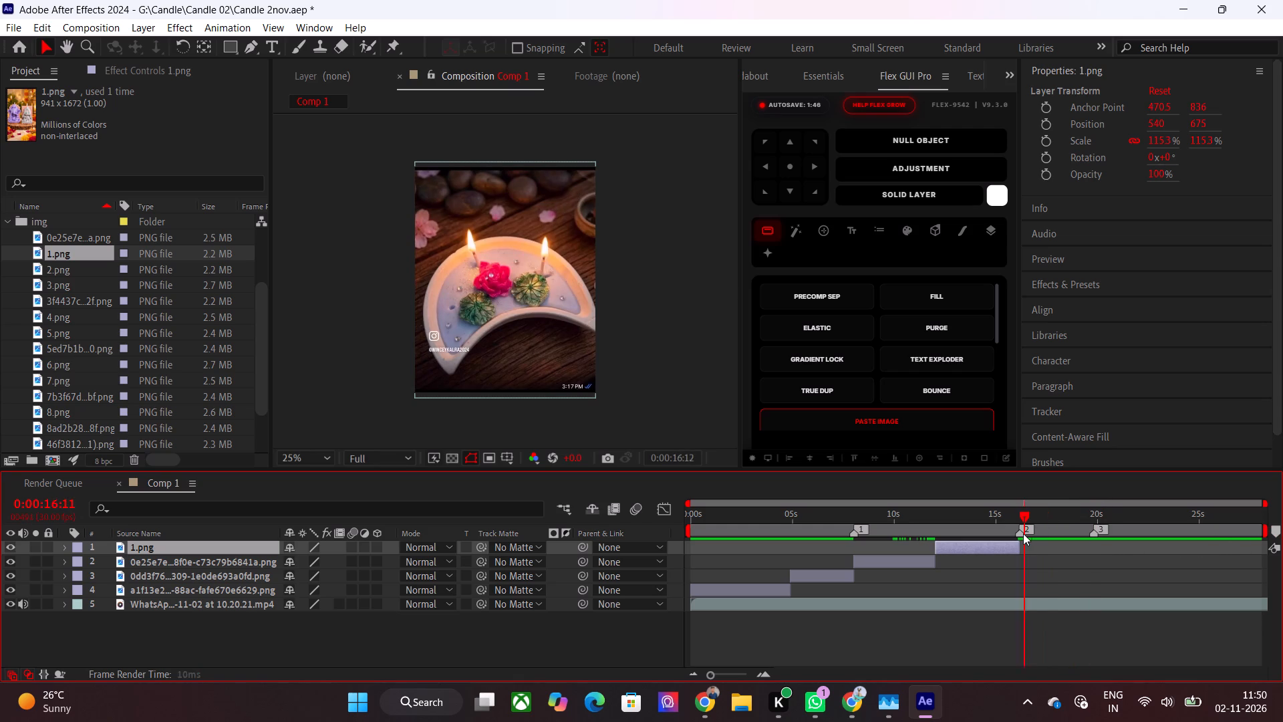
left_click_drag(1023, 533, 1012, 547)
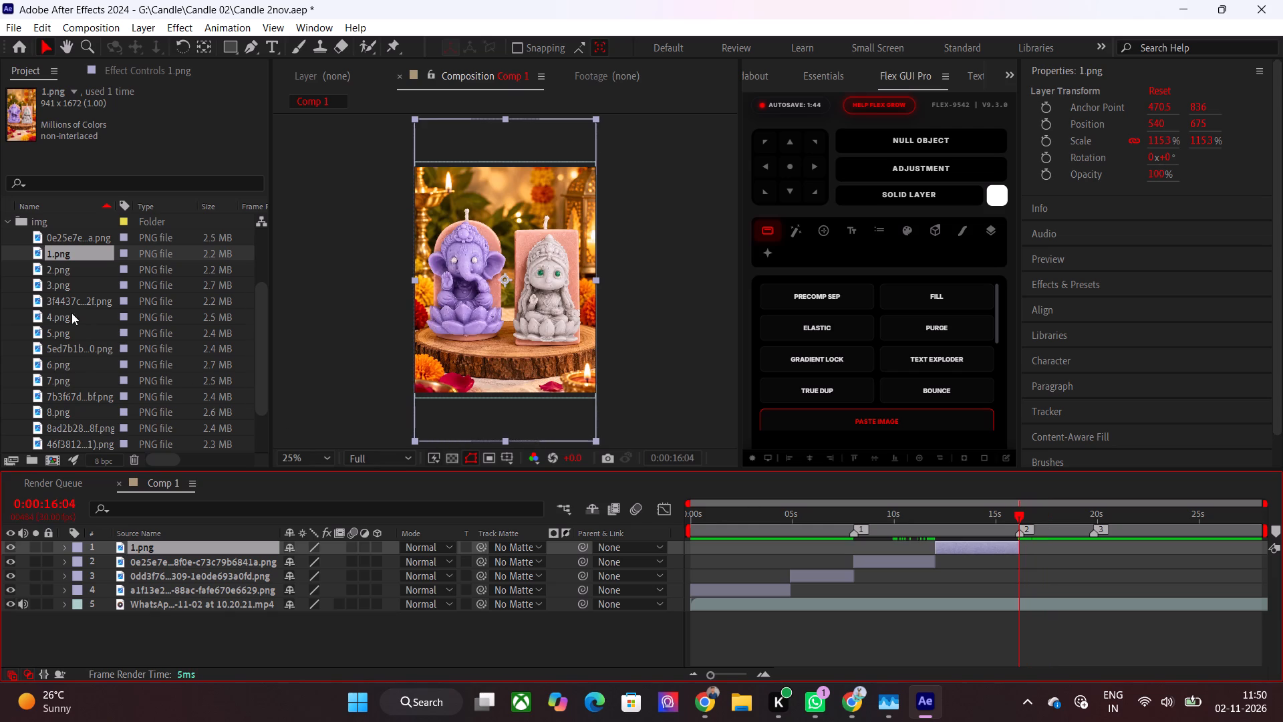
left_click(50, 270)
left_click_drag(57, 269, 857, 541)
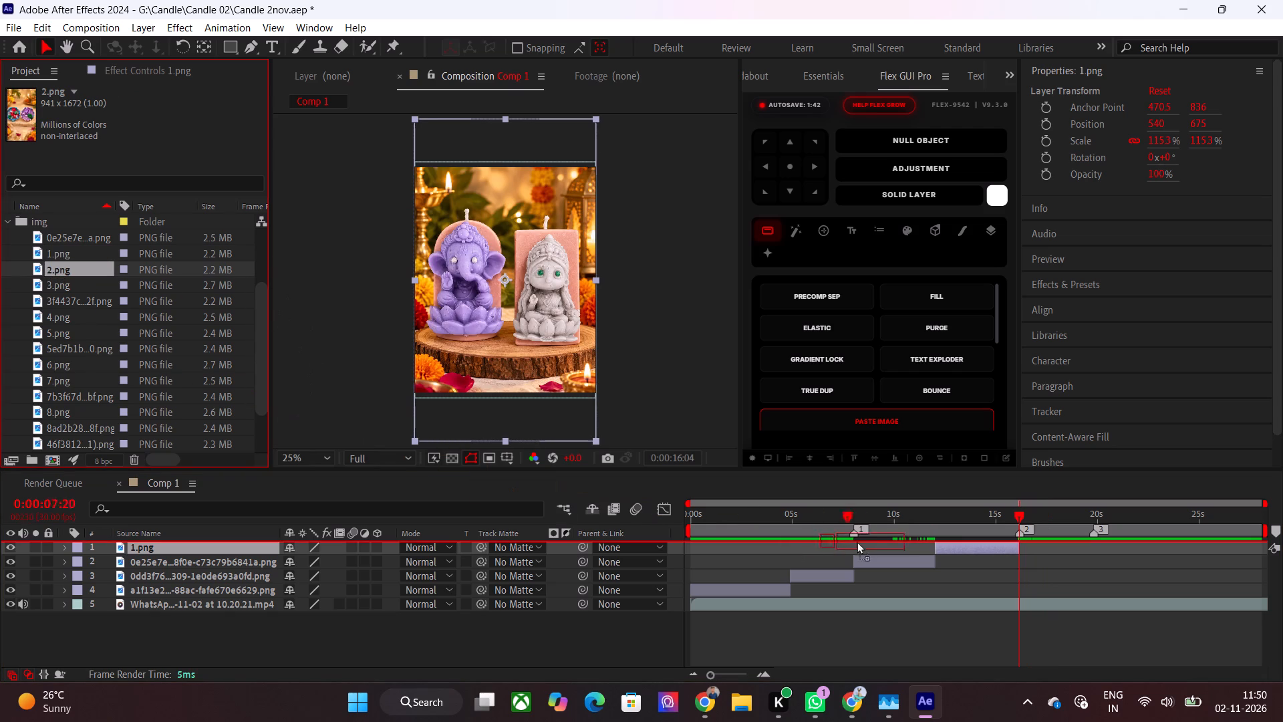
left_click_drag(857, 541, 1019, 543)
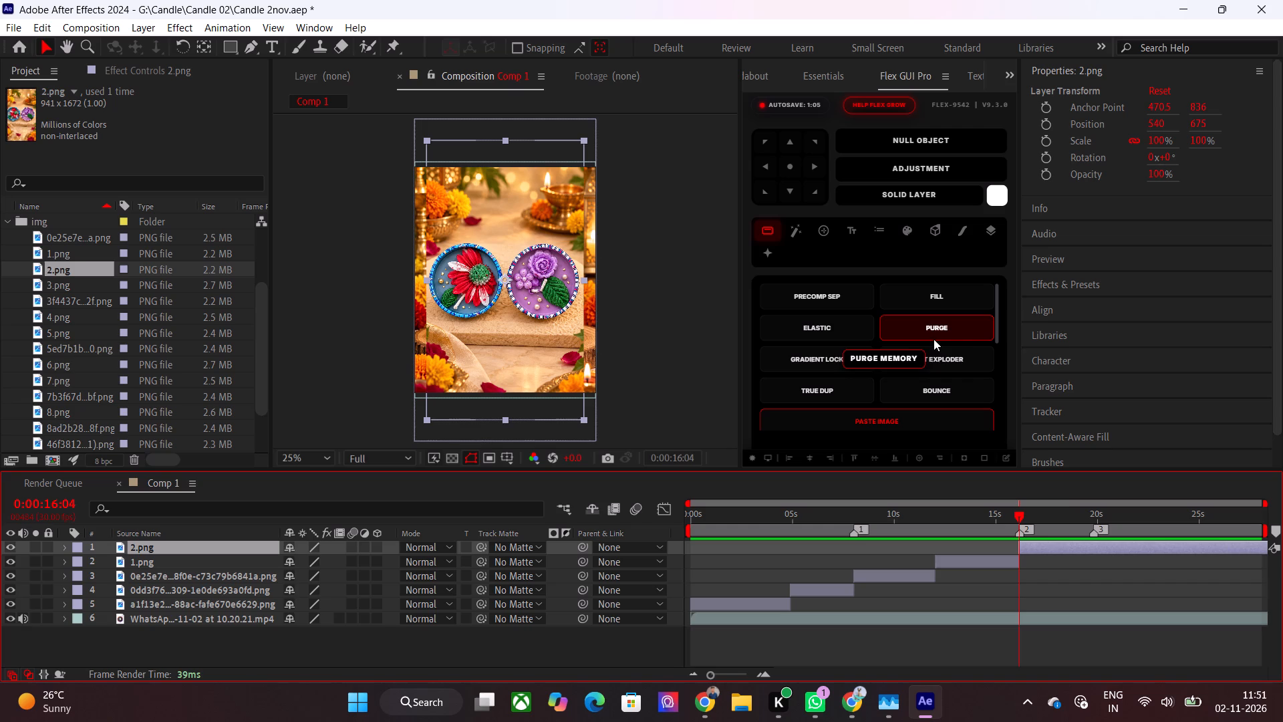
left_click_drag(1064, 533, 1097, 535)
key("alt+bracketright")
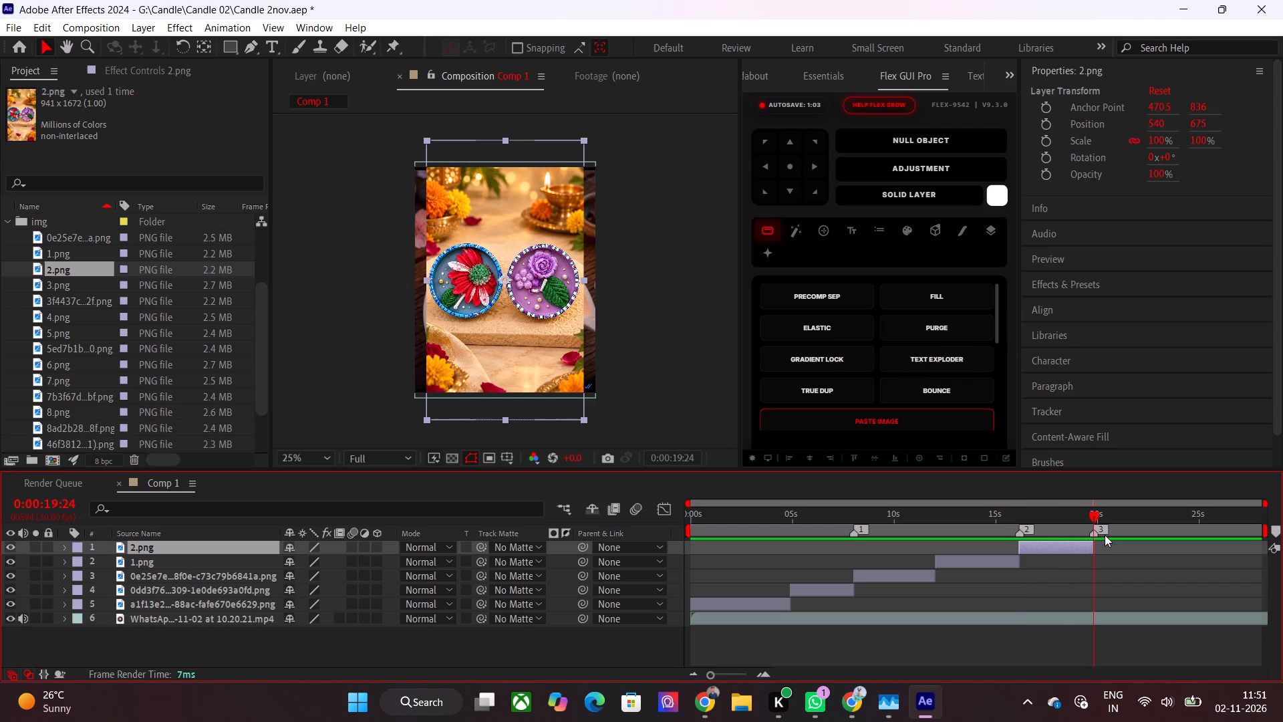
Scale the 2.png layer to fill the composition.
left_click(985, 455)
Preview the remaining candle images in the img folder to choose the one that follows 2.png.
double_click(79, 284)
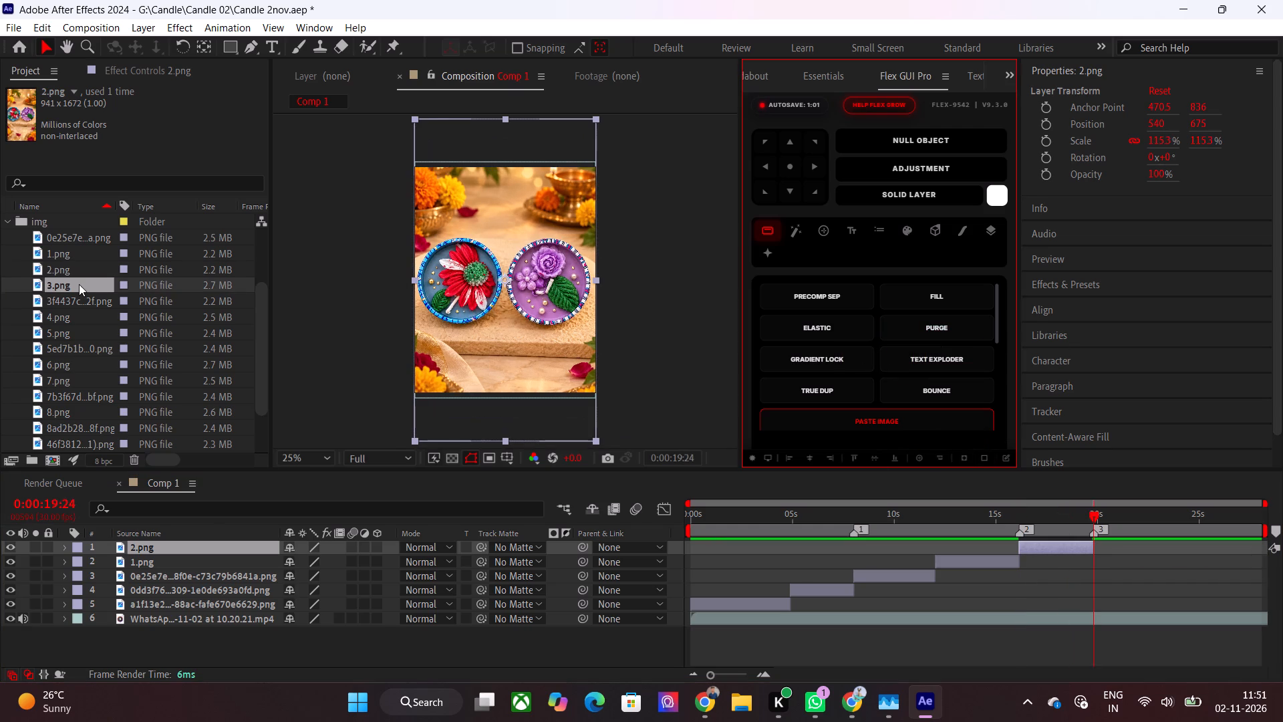
double_click(67, 297)
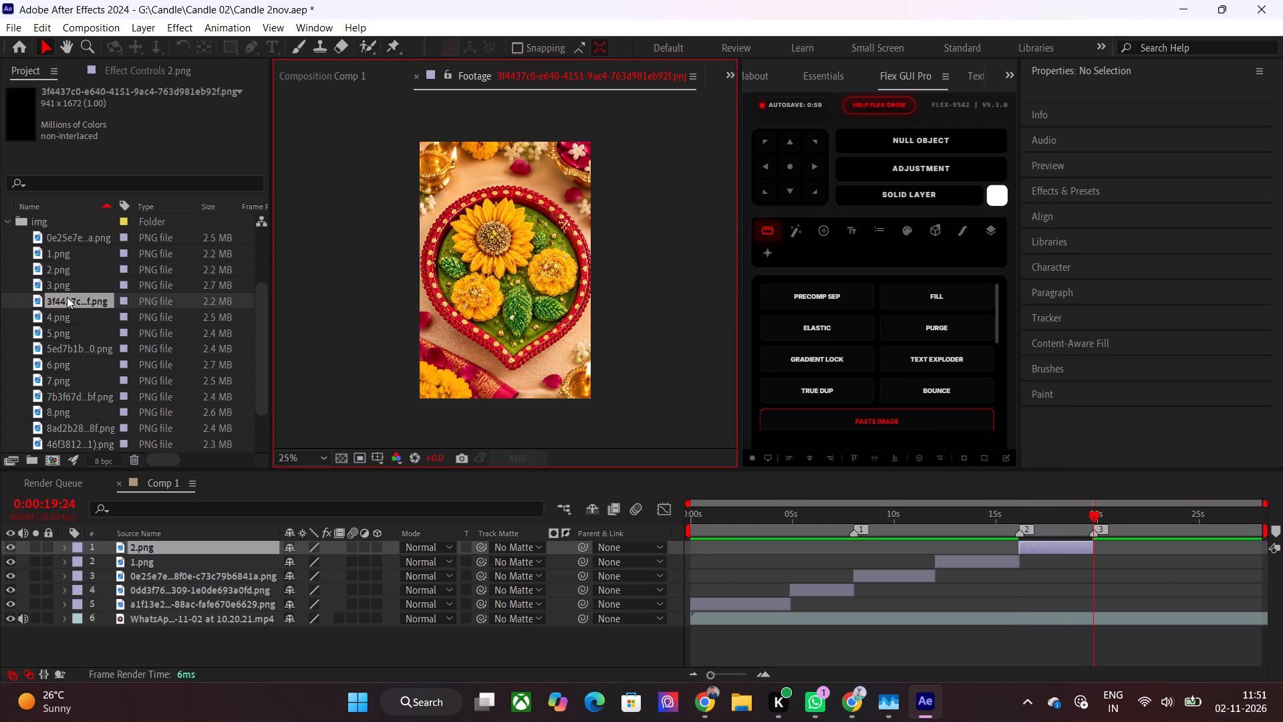
double_click(73, 327)
double_click(69, 350)
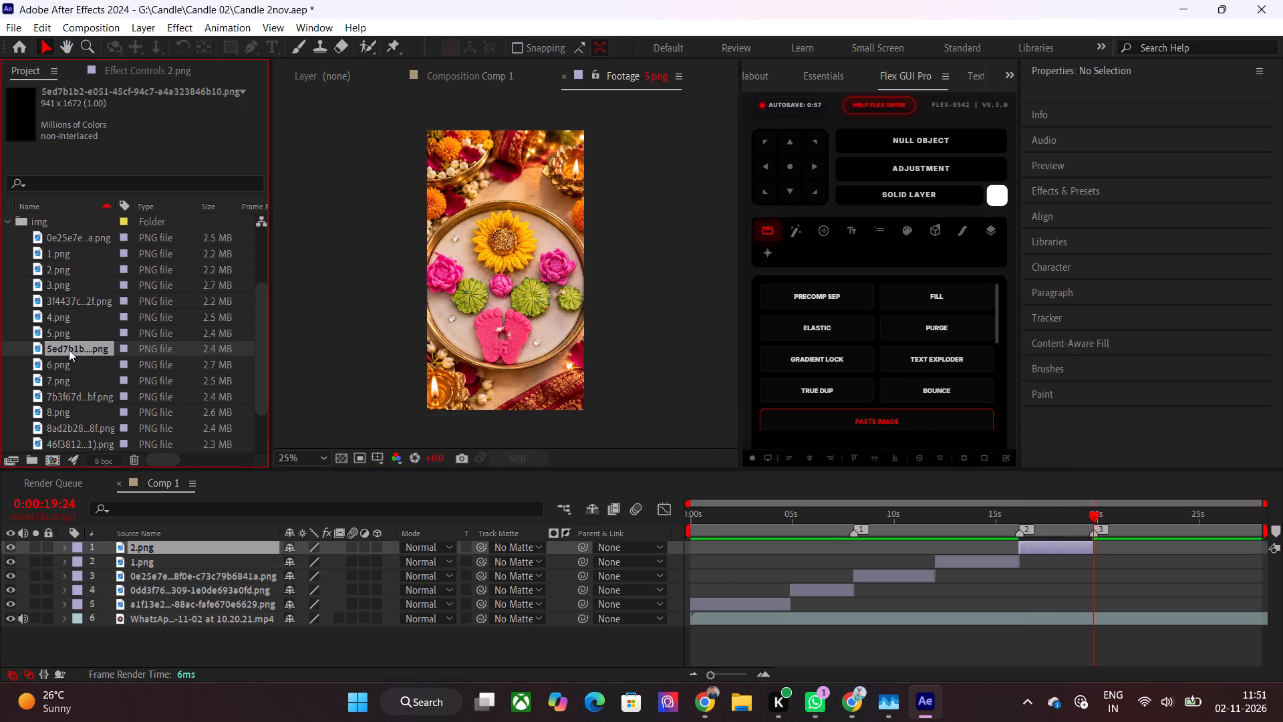
double_click(67, 362)
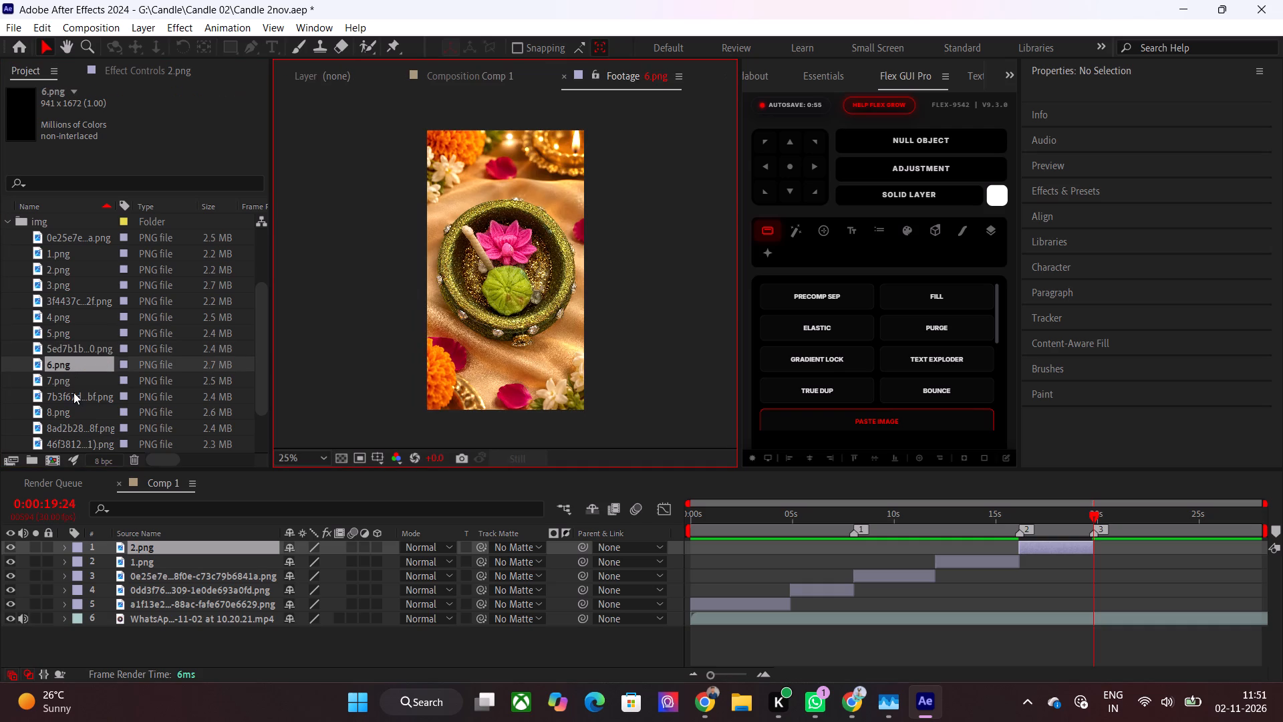
double_click(81, 377)
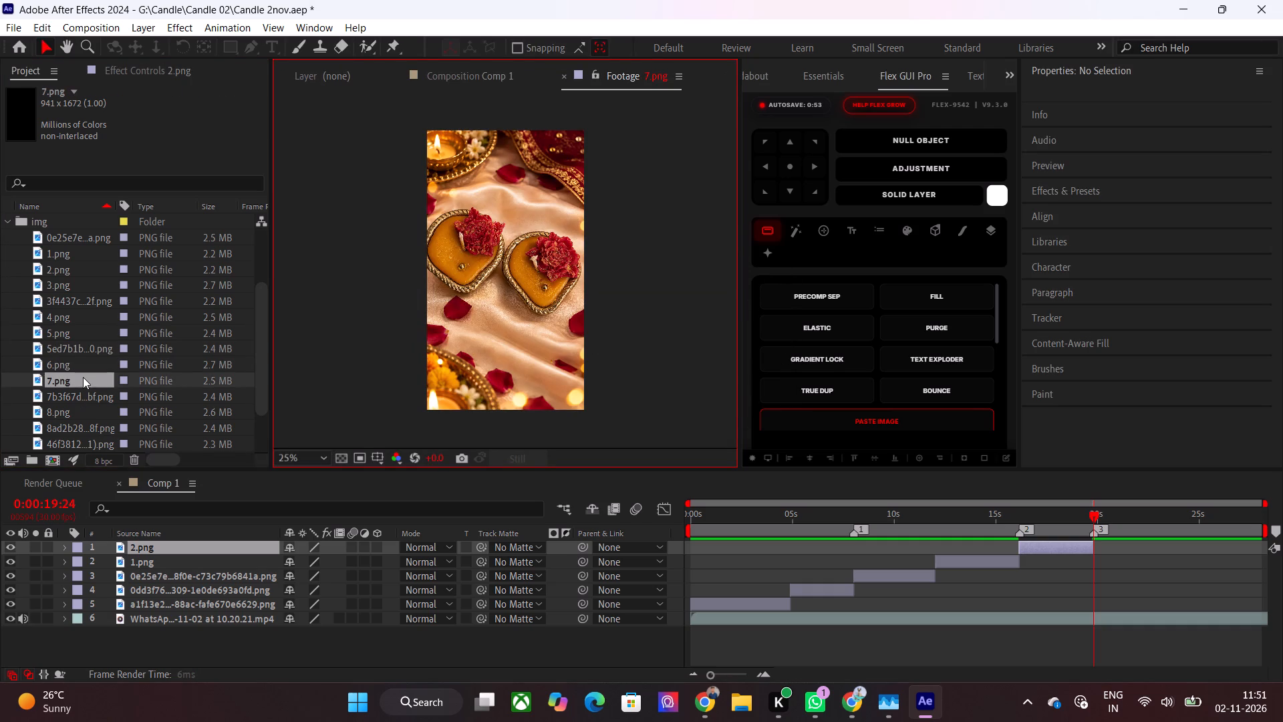
double_click(79, 393)
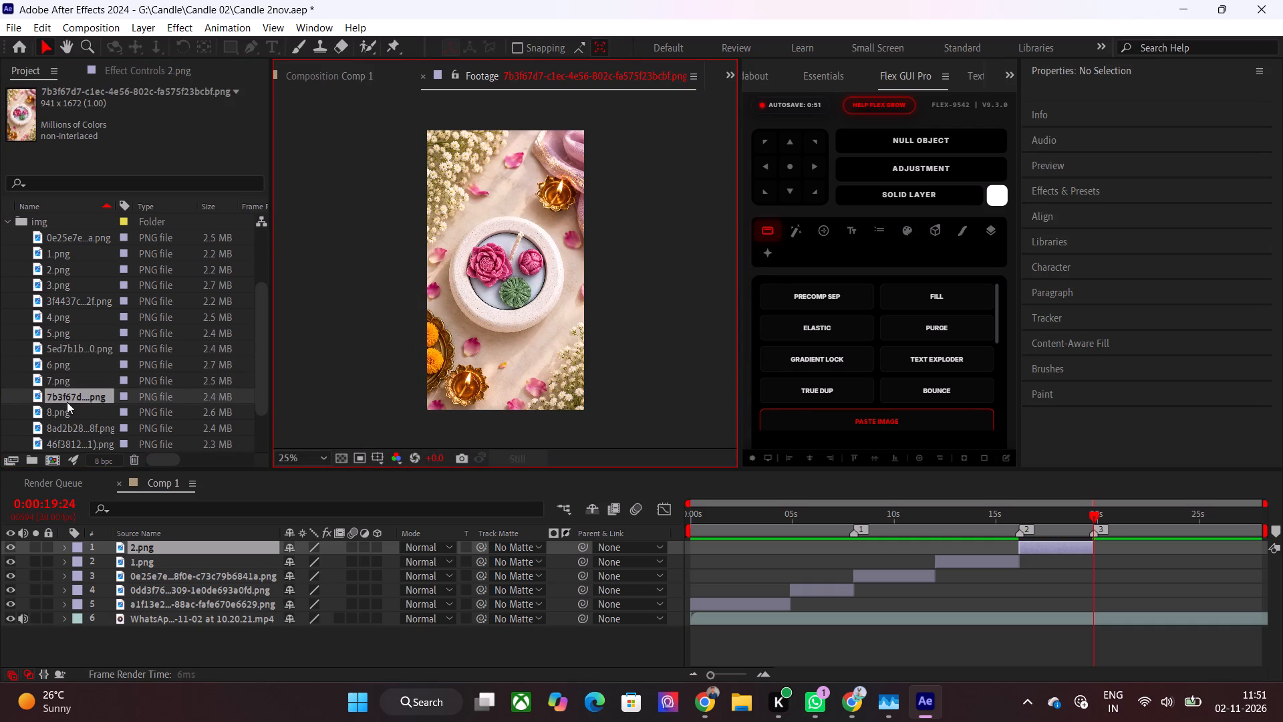
double_click(61, 415)
scroll(72, 316, "down", 2)
double_click(81, 360)
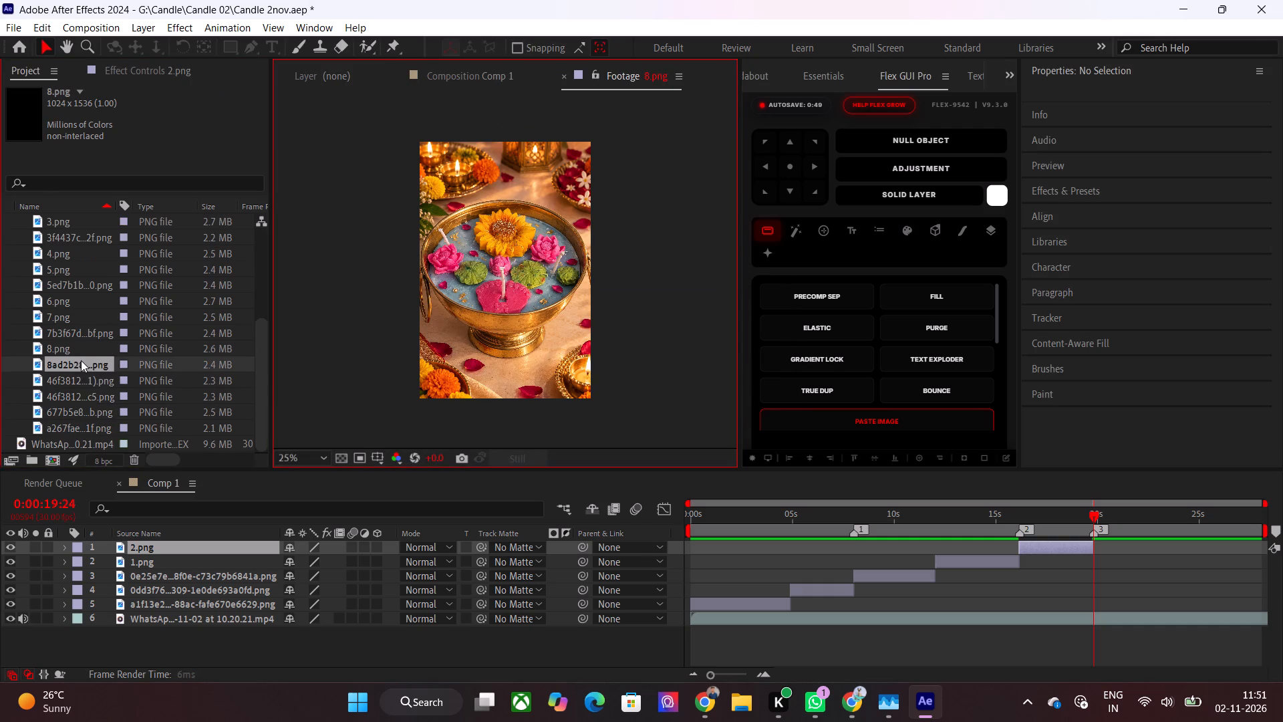
double_click(72, 383)
double_click(71, 398)
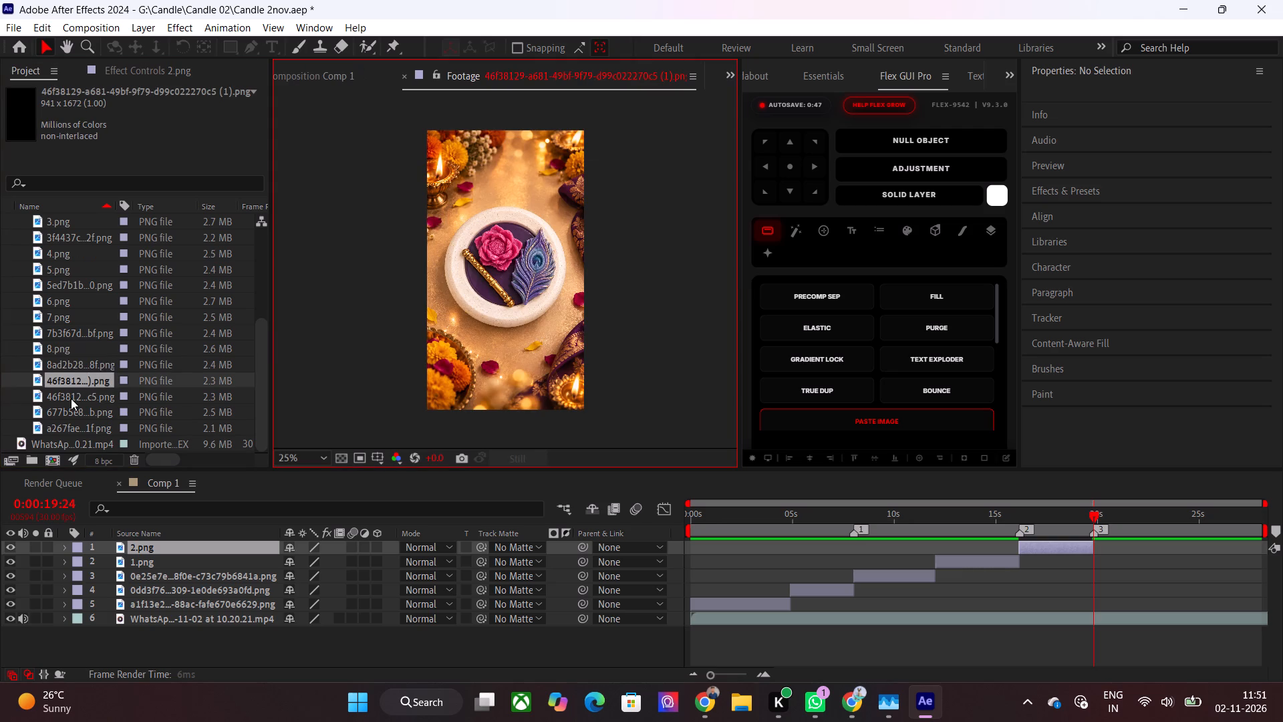
double_click(78, 382)
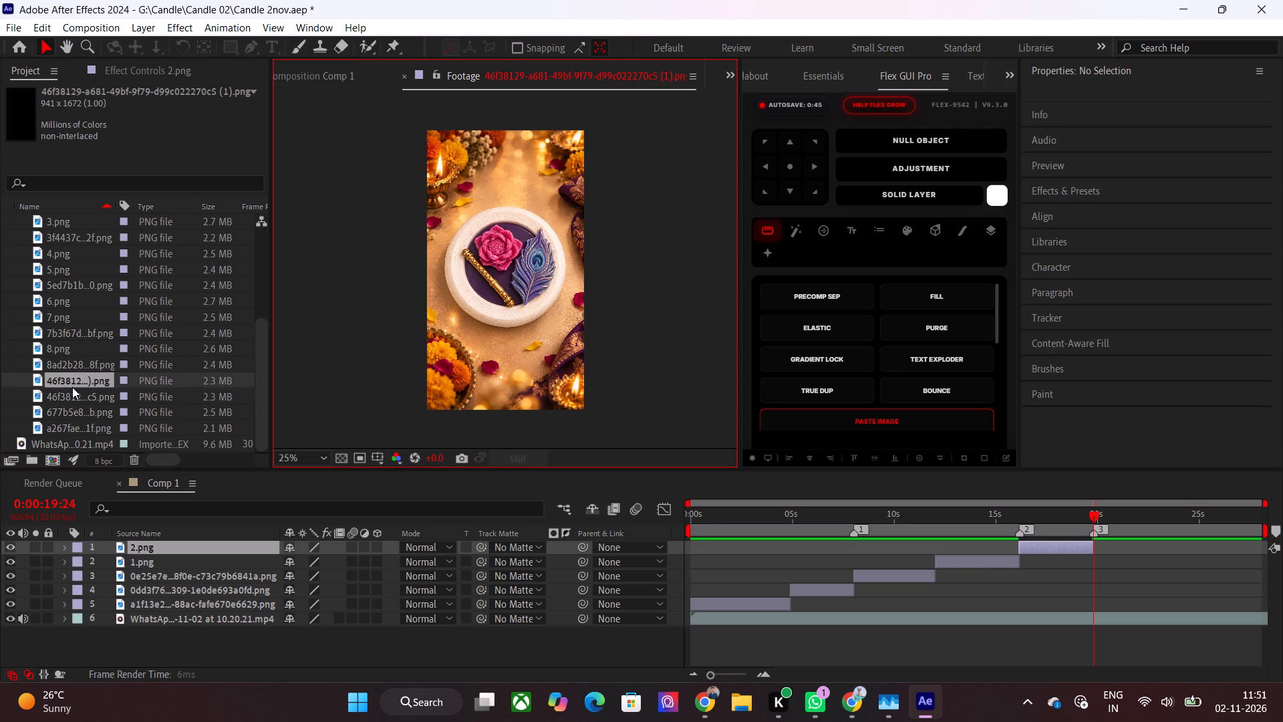
double_click(60, 402)
Add the rose and peacock-feather candle image, 46f38129…c5 (1).png, as the top layer starting at 0:00:19:24.
left_click(72, 384)
left_click_drag(63, 380, 1088, 543)
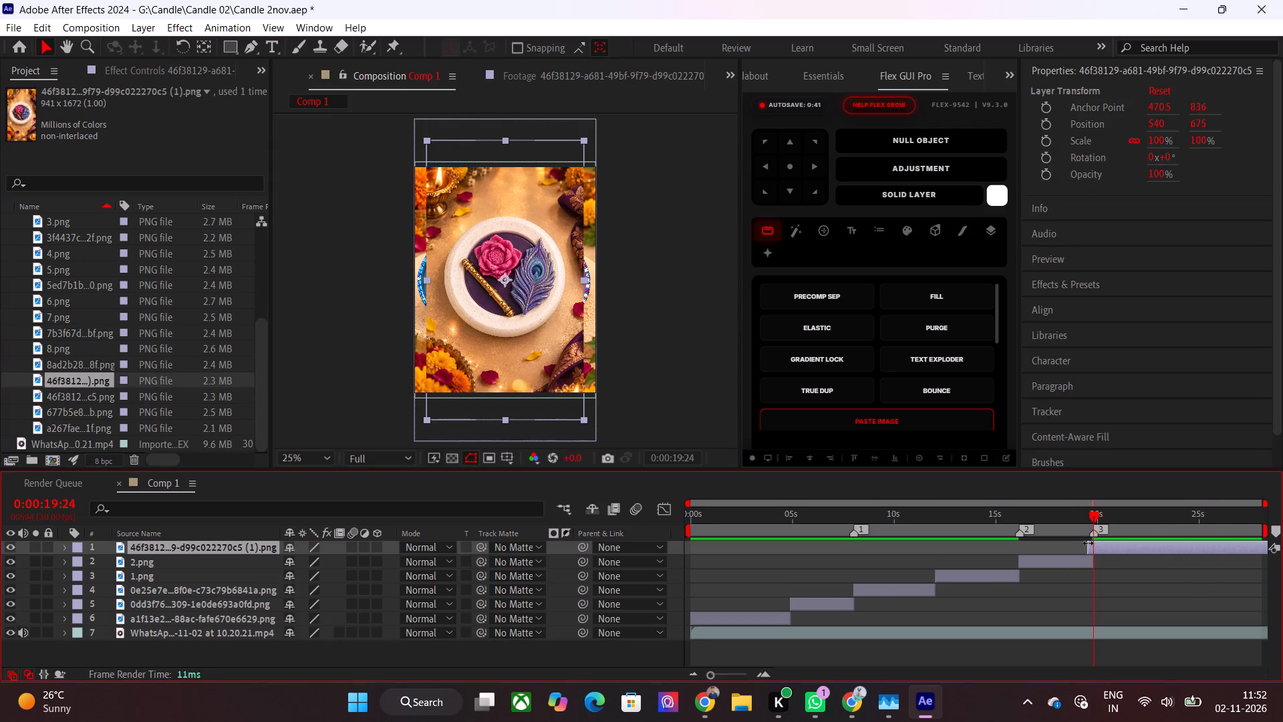
key("alt+bracketleft")
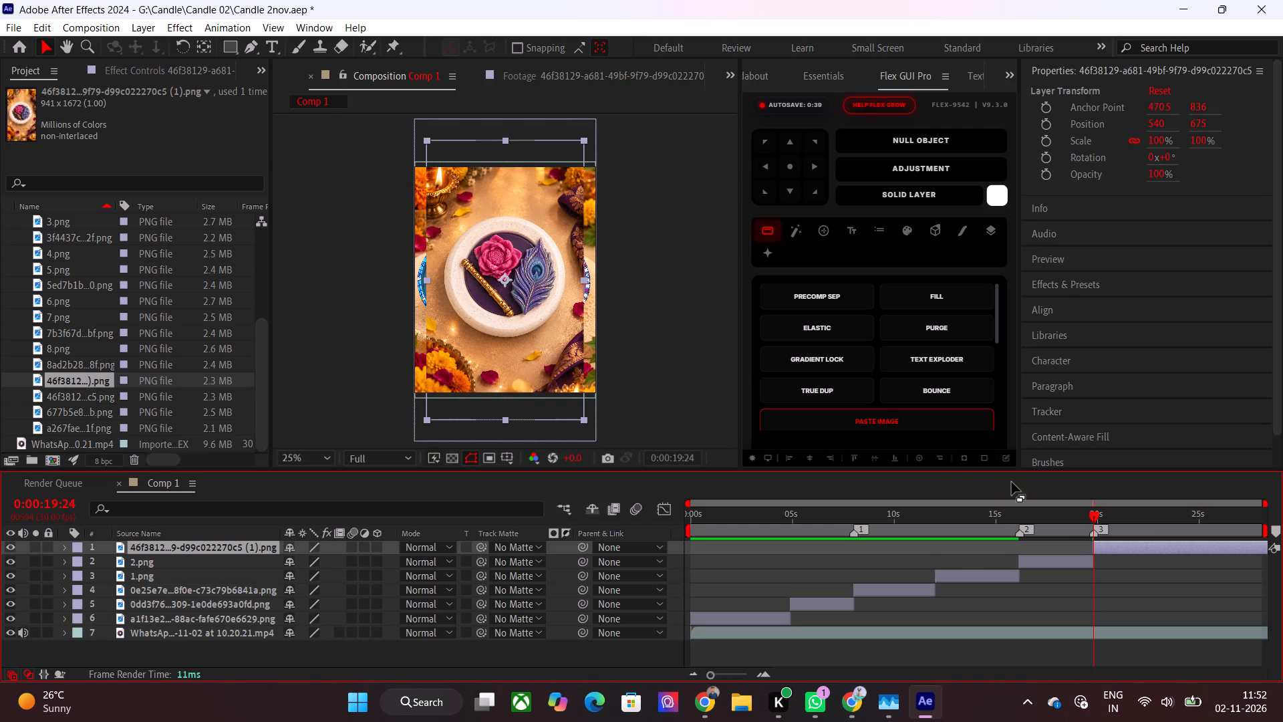
Scale the 46f38129…c5 (1).png layer to fill the composition.
left_click(980, 456)
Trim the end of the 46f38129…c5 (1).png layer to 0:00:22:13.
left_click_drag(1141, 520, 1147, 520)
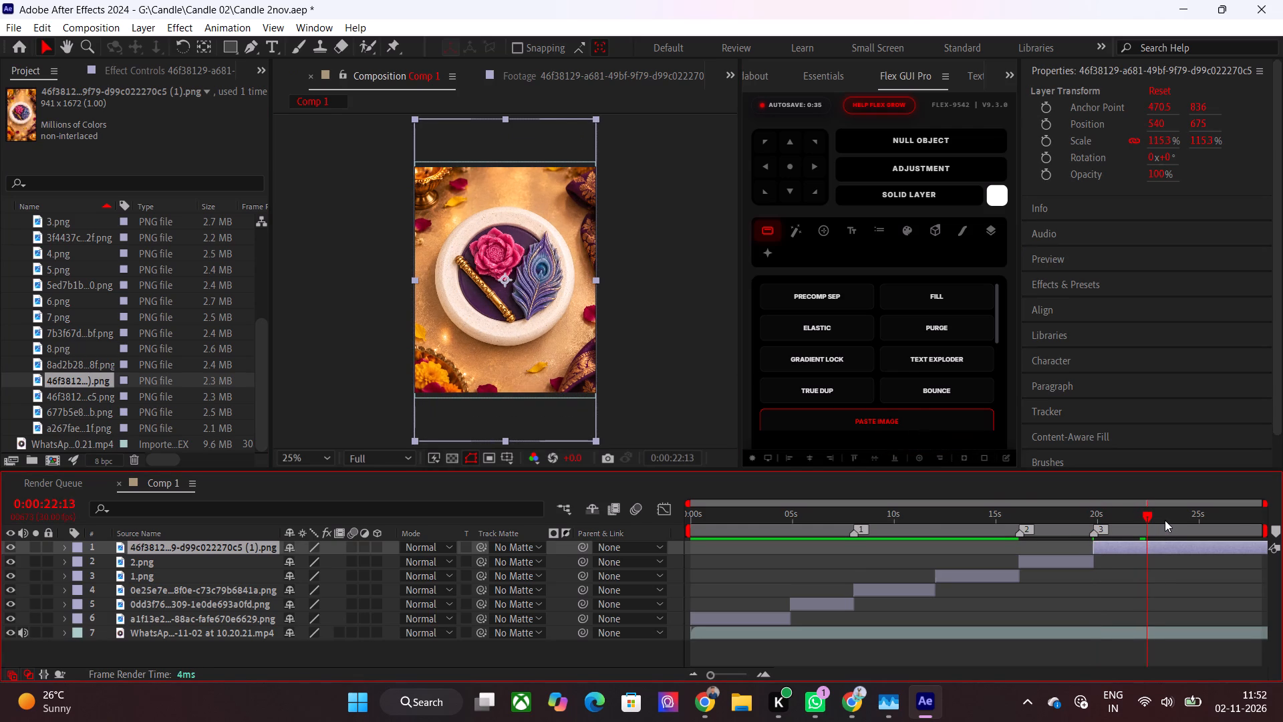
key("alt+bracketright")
Set the end of the 46f38129…c5 (1).png layer to 0:00:24:00, where the WhatsApp video cuts to the jar candle.
left_click(1160, 521)
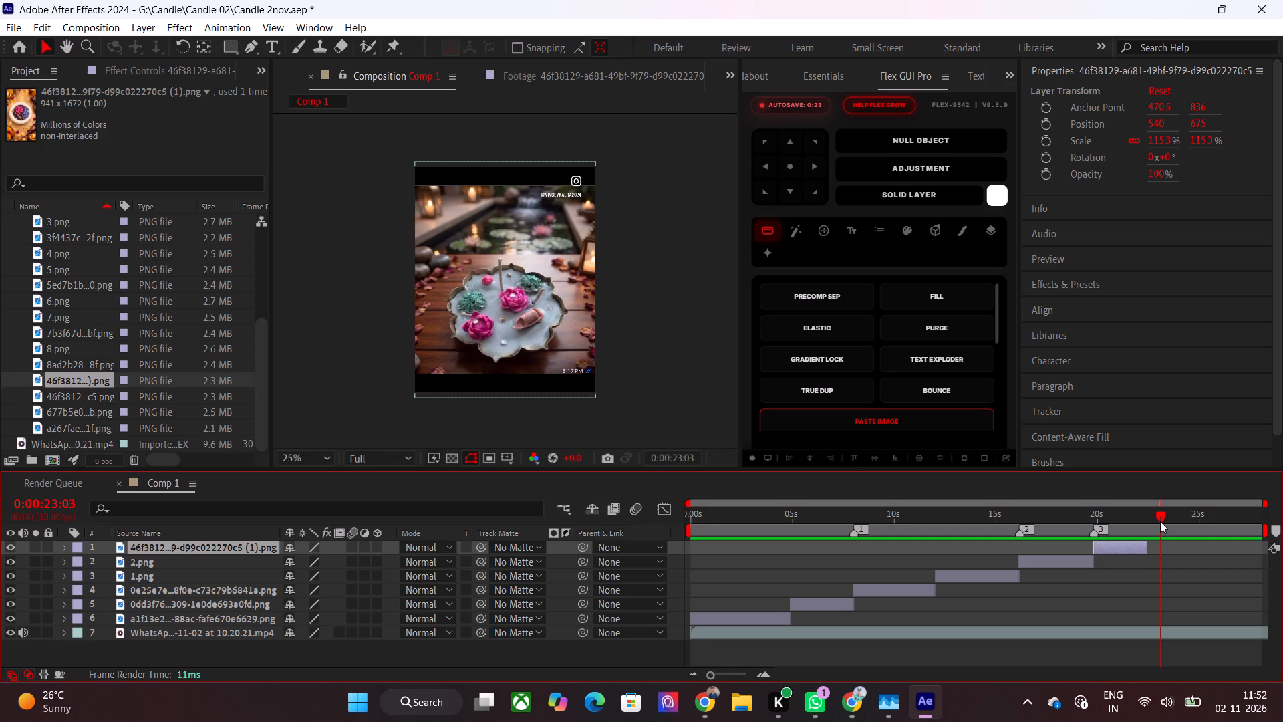
left_click_drag(1160, 521, 1155, 524)
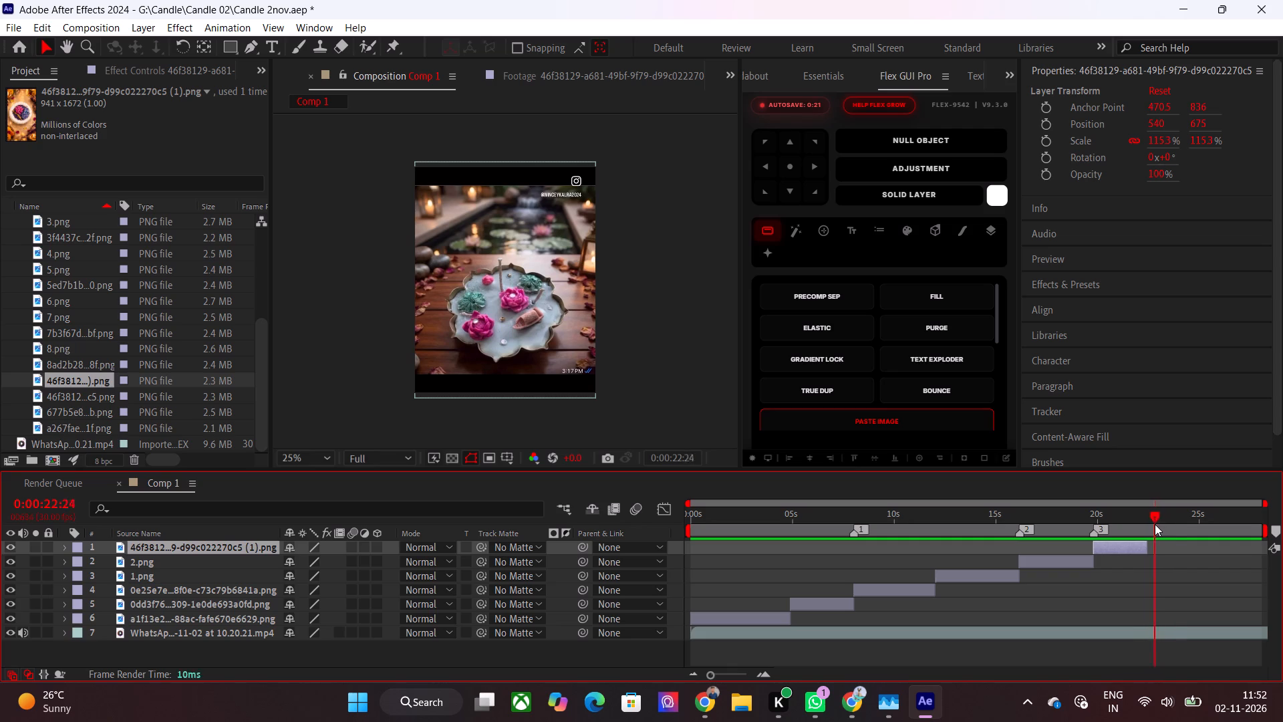
left_click_drag(1155, 524, 1175, 524)
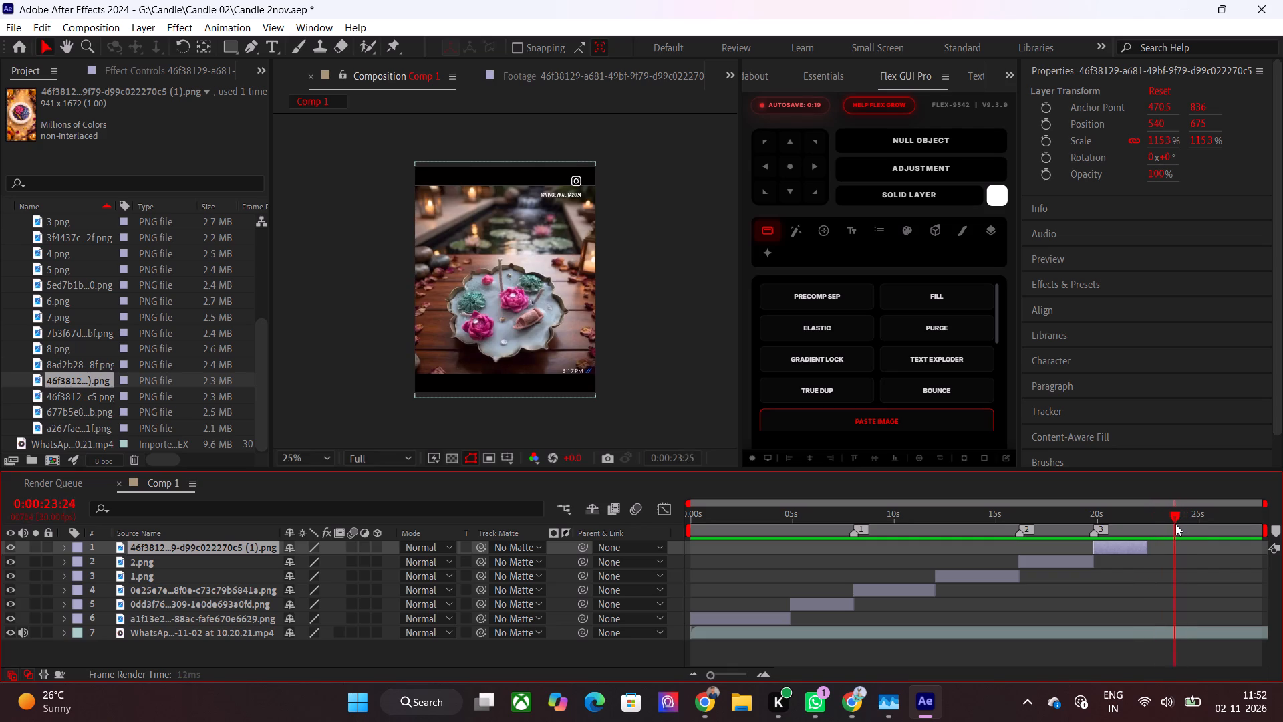
left_click_drag(1175, 524, 1179, 524)
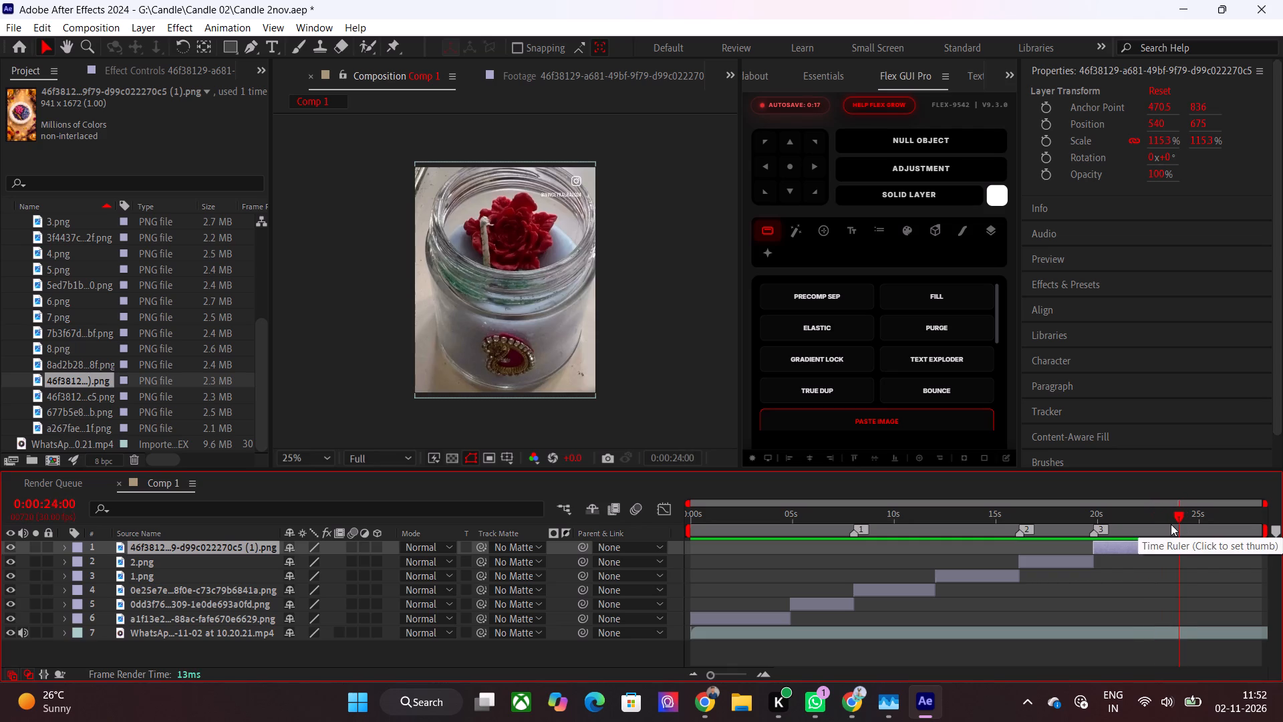
key("alt+bracketright")
Extend the Comp 1 composition duration to 0:02:05:03.
left_click_drag(1171, 524, 1185, 524)
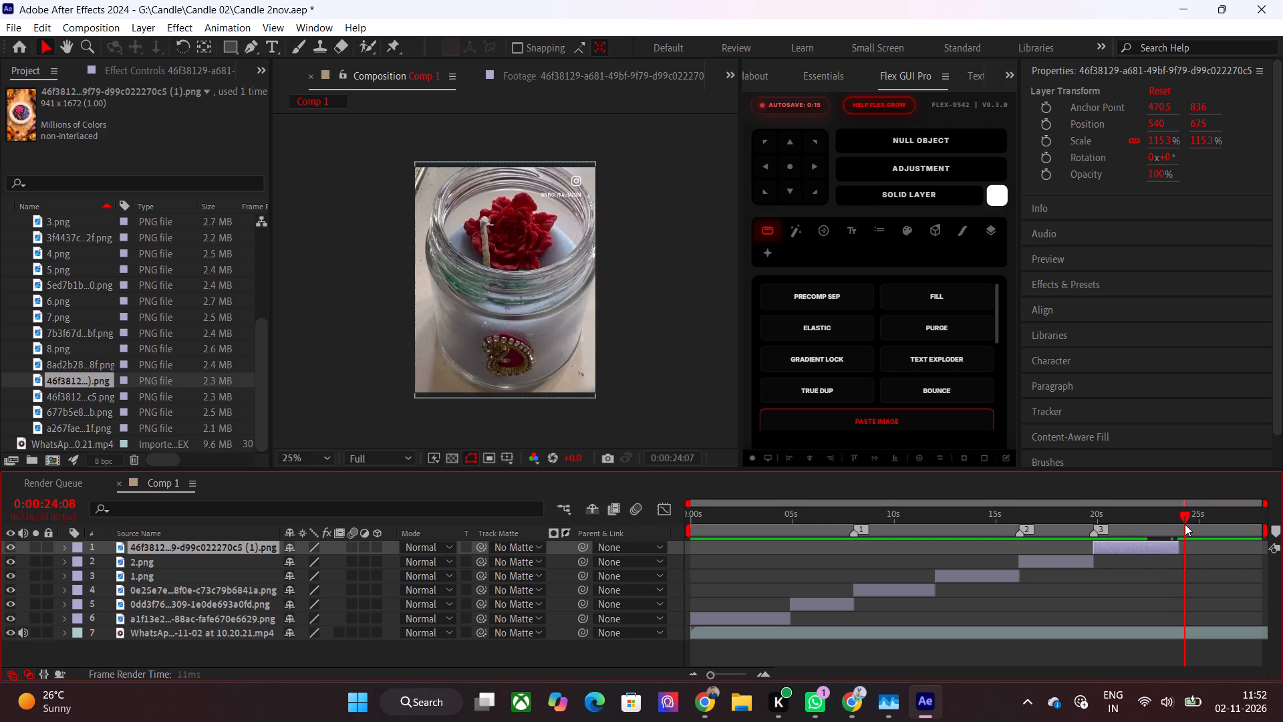
left_click_drag(1185, 524, 1235, 526)
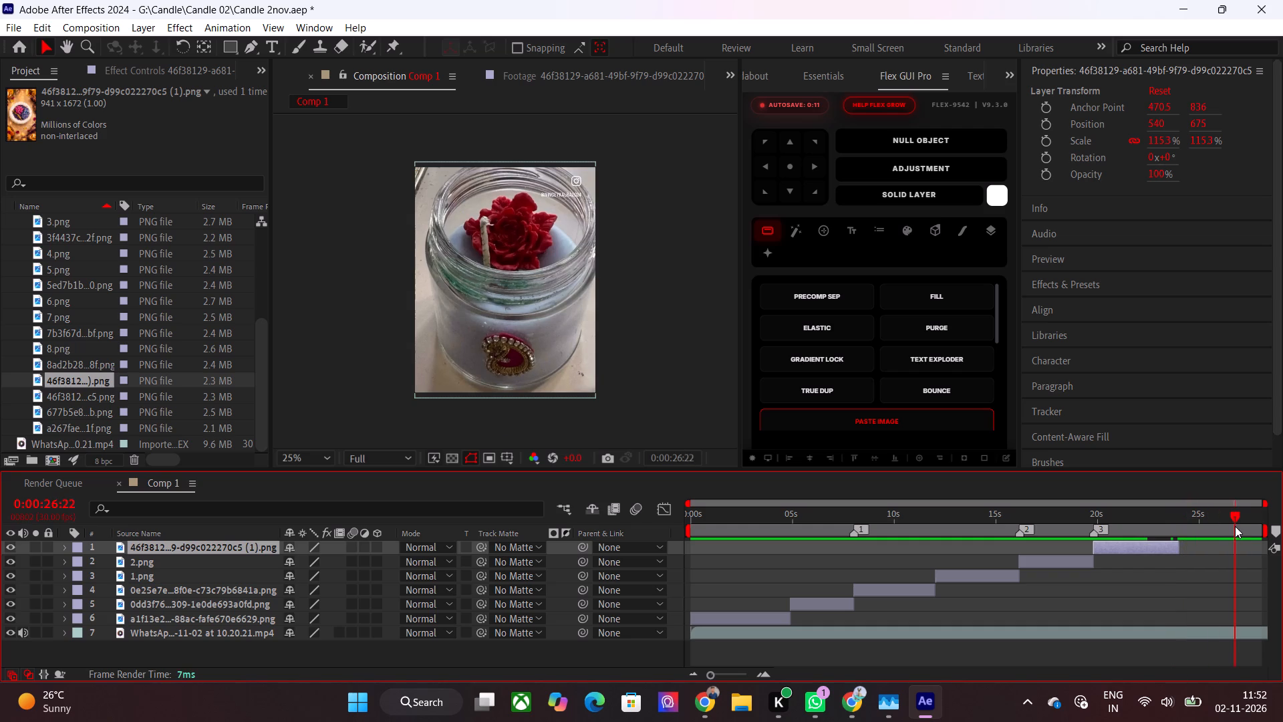
left_click_drag(1235, 526, 1282, 526)
right_click(428, 67)
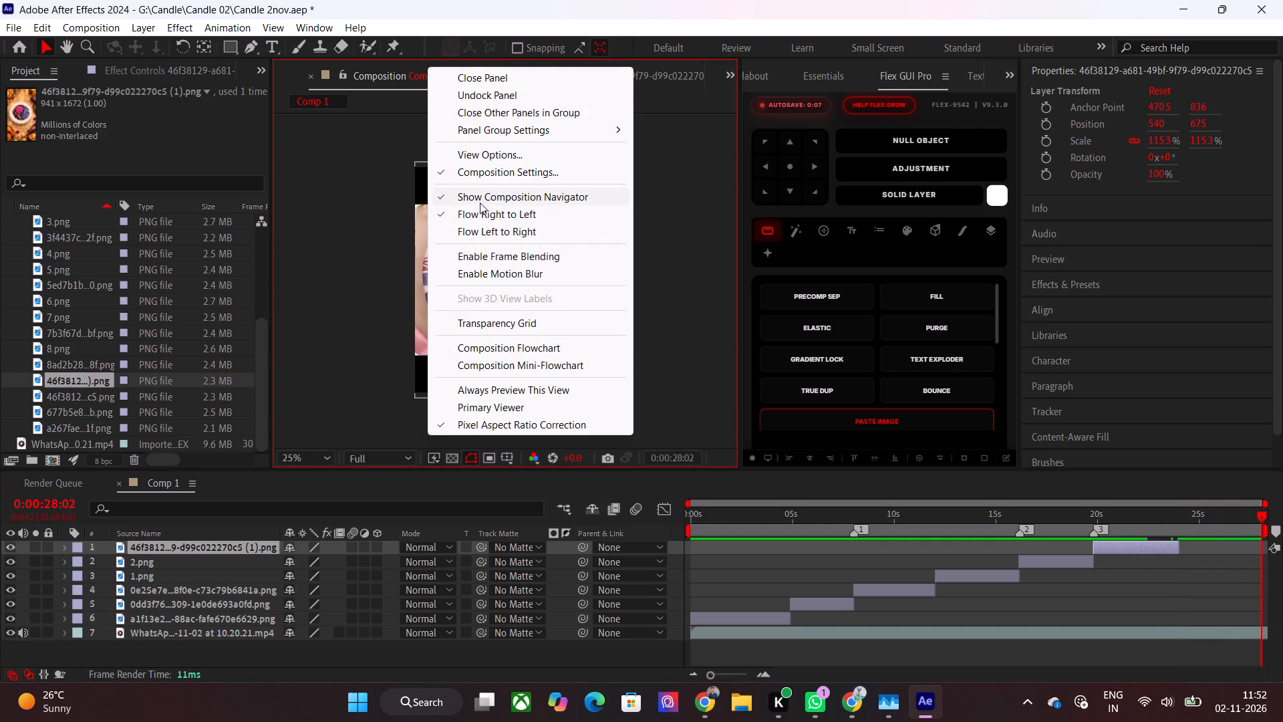
left_click(503, 178)
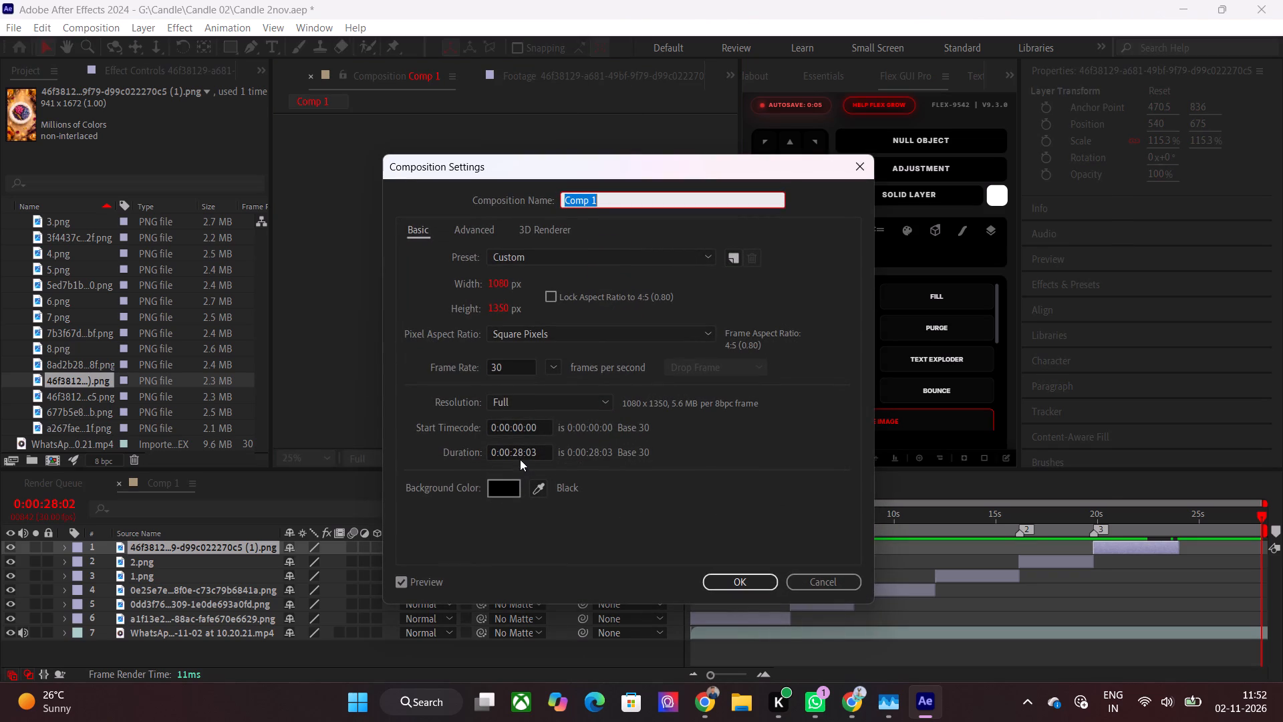
left_click(521, 455)
key("BackSpace")
key("BackSpace")
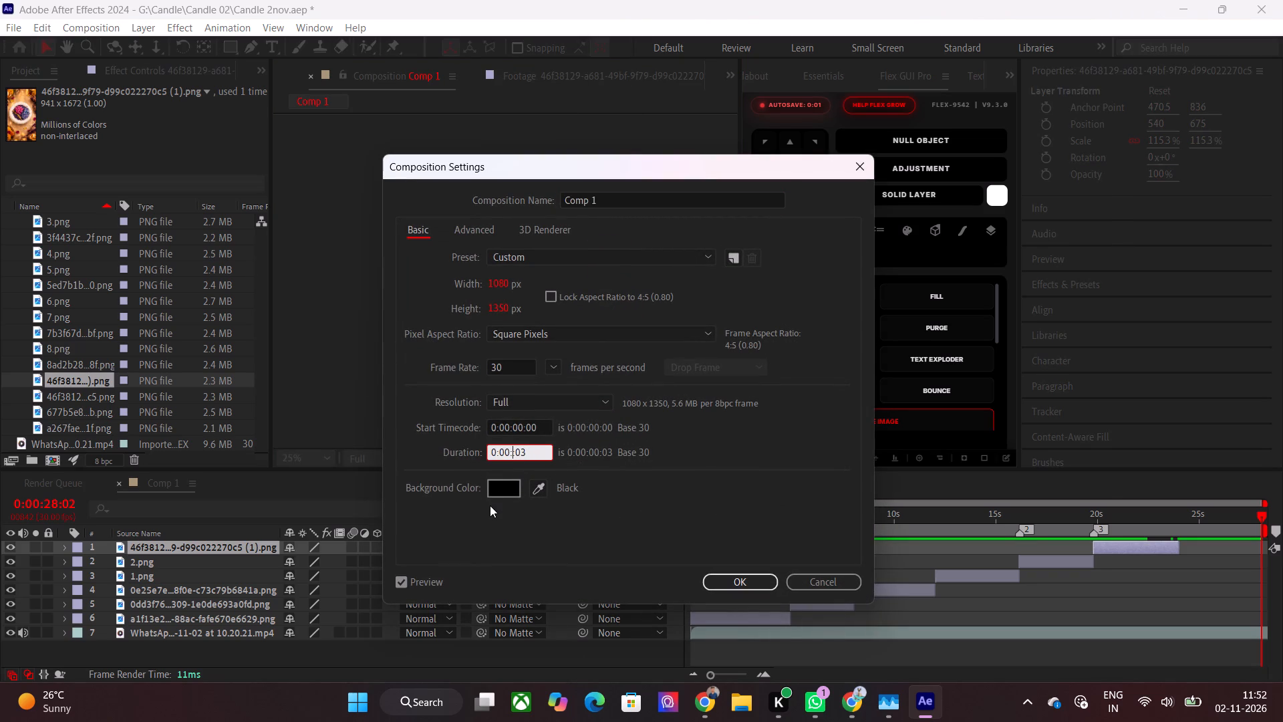
key("5")
left_click(509, 449)
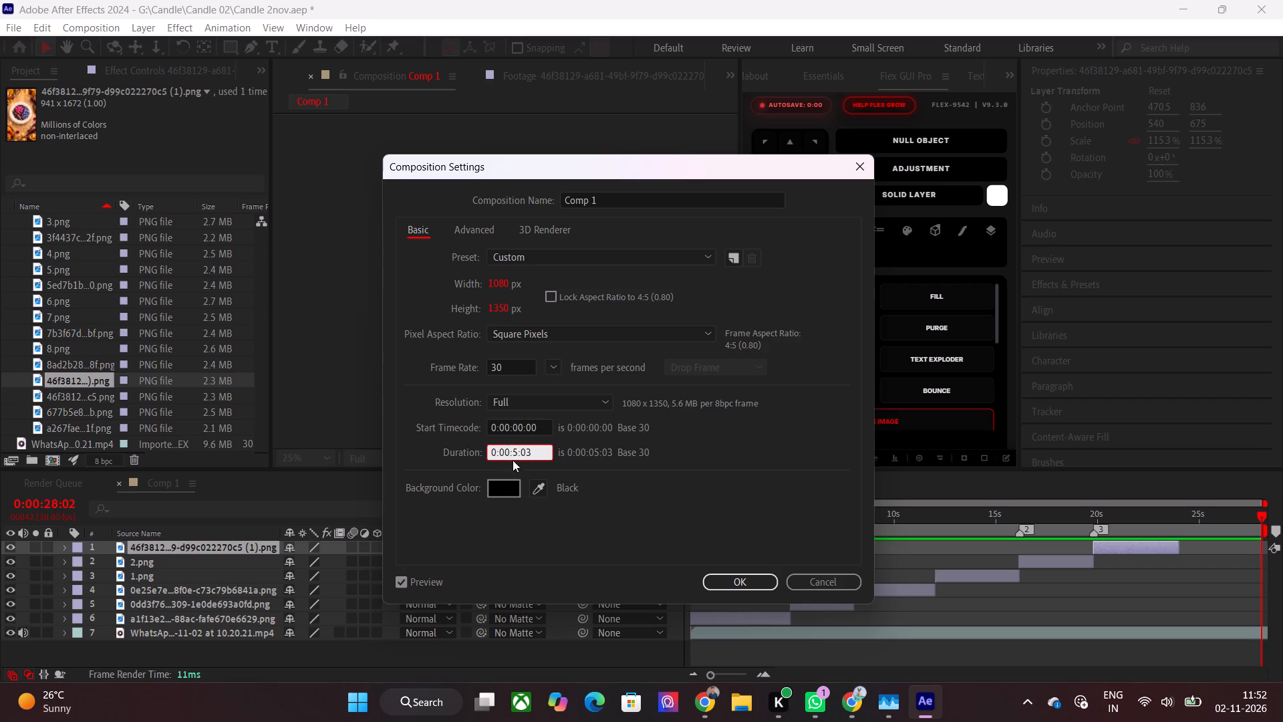
left_click(513, 455)
key("0")
left_click(510, 451)
key("BackSpace")
key("2")
left_click(734, 576)
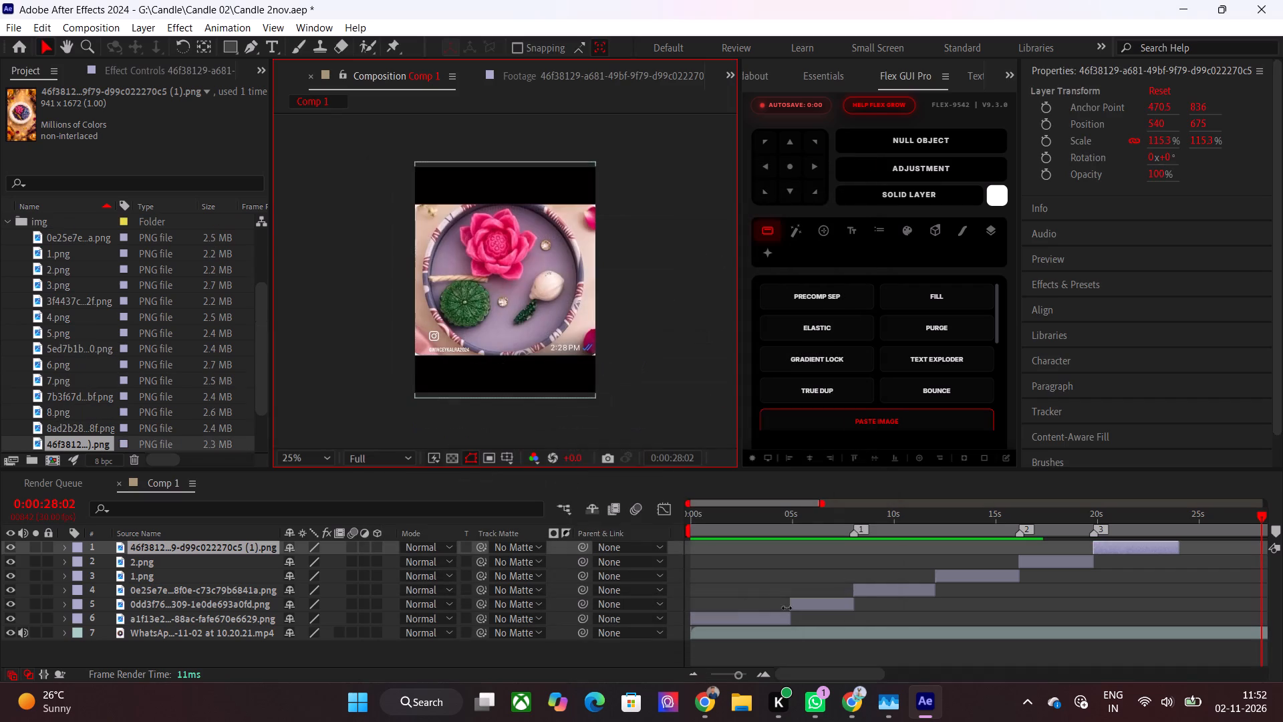
Add a composition marker at 0:00:28:00, where the WhatsApp video cuts from the jar candle to the pink-flower tray candle.
left_click_drag(724, 673, 705, 675)
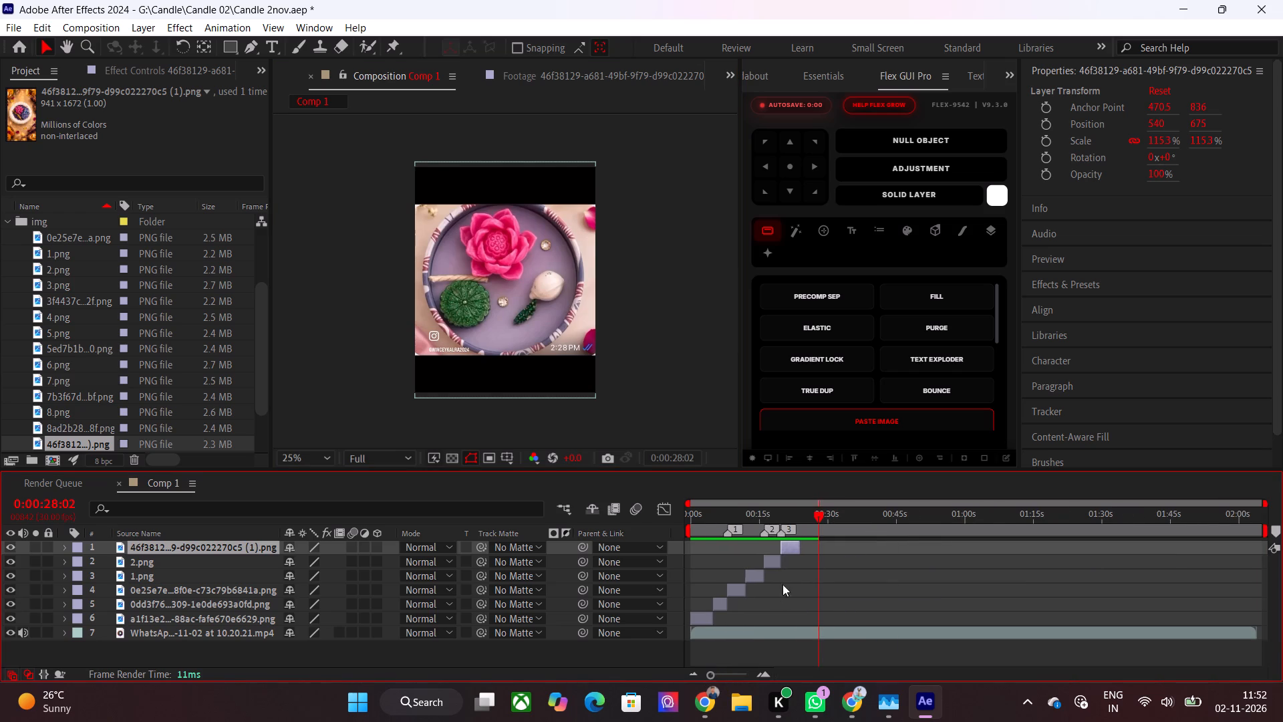
left_click_drag(813, 507, 799, 519)
left_click(813, 517)
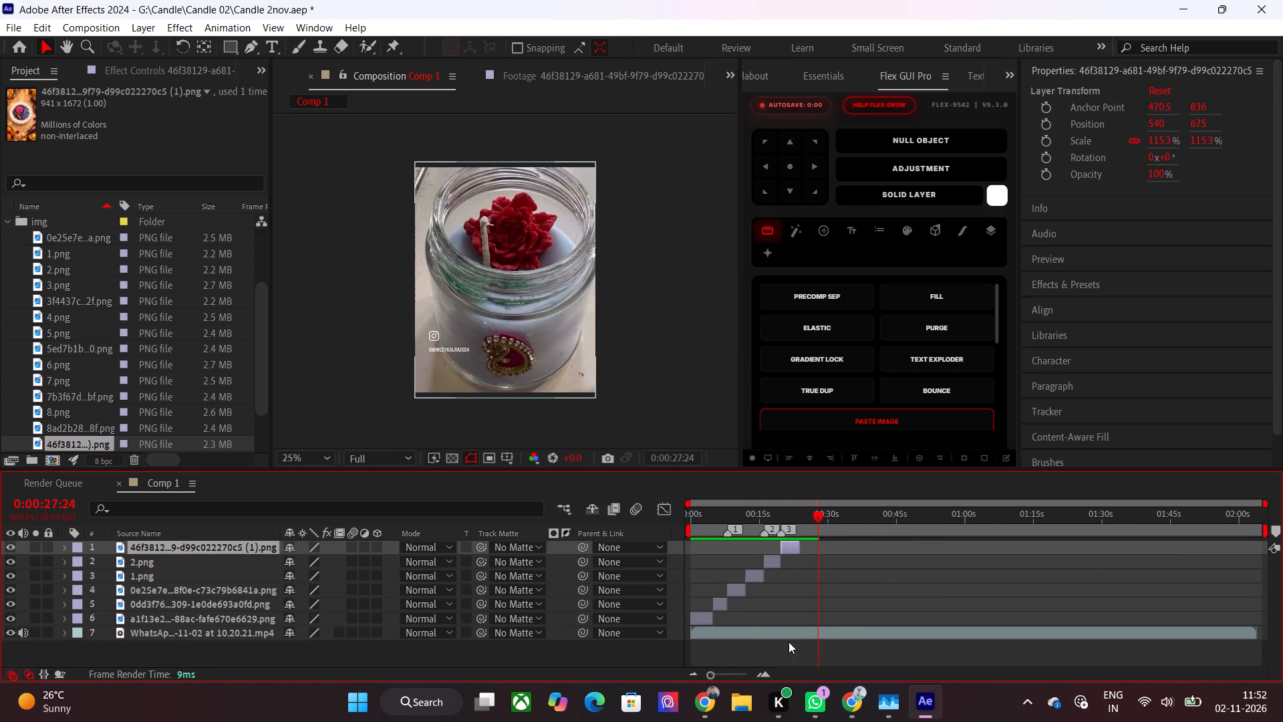
left_click(738, 677)
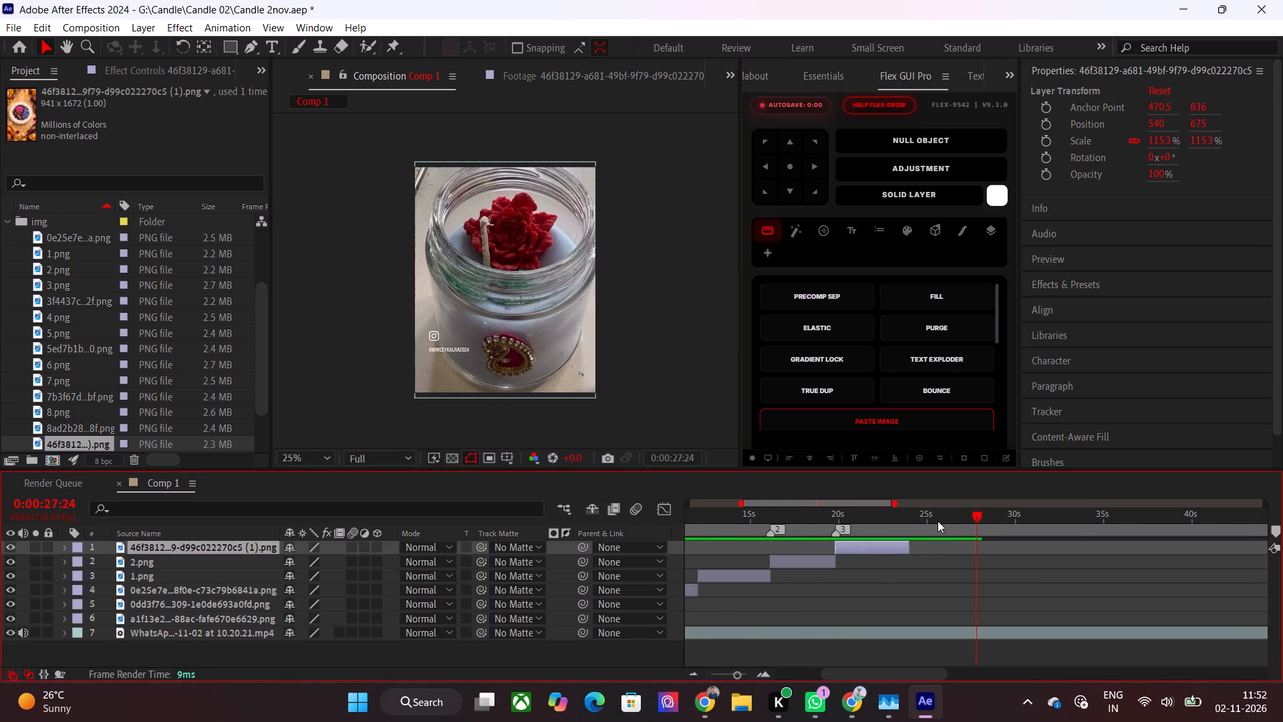
left_click_drag(933, 516, 982, 522)
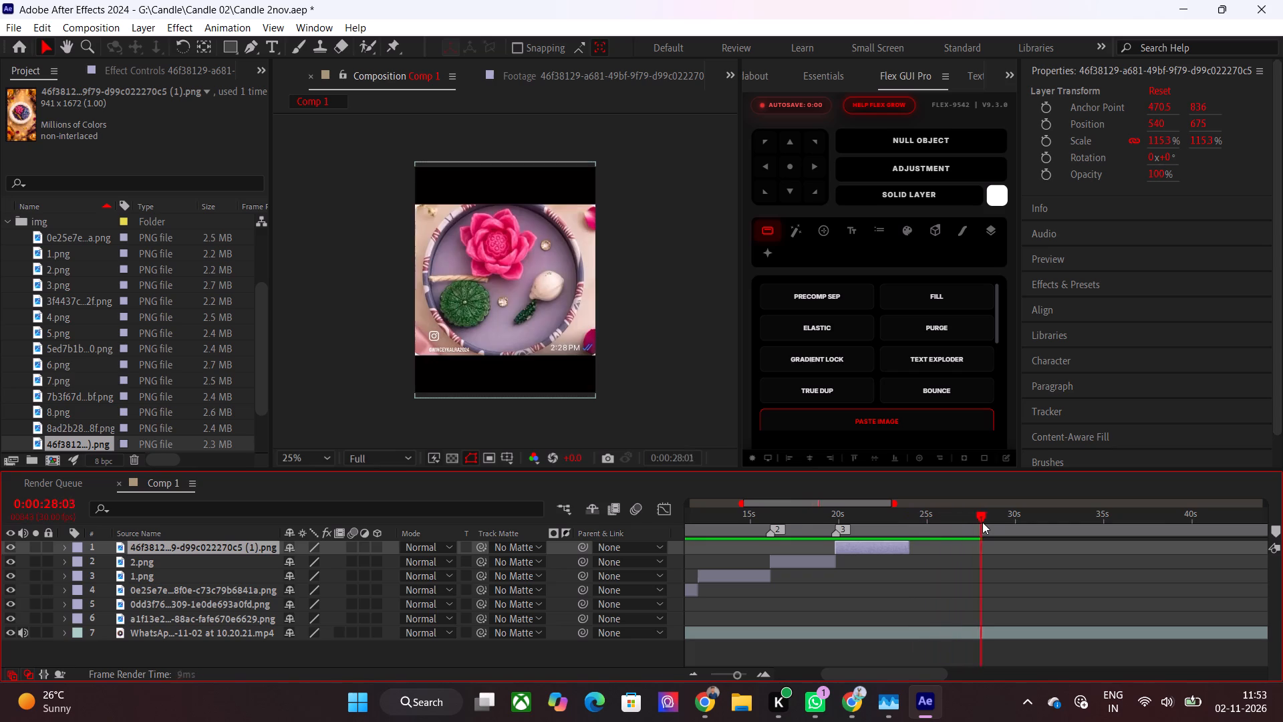
left_click_drag(982, 522, 980, 522)
left_click(1275, 528)
Add a composition marker at 0:00:23:29, at the end of the 46f38129…c5 (1).png layer.
left_click_drag(943, 517, 921, 526)
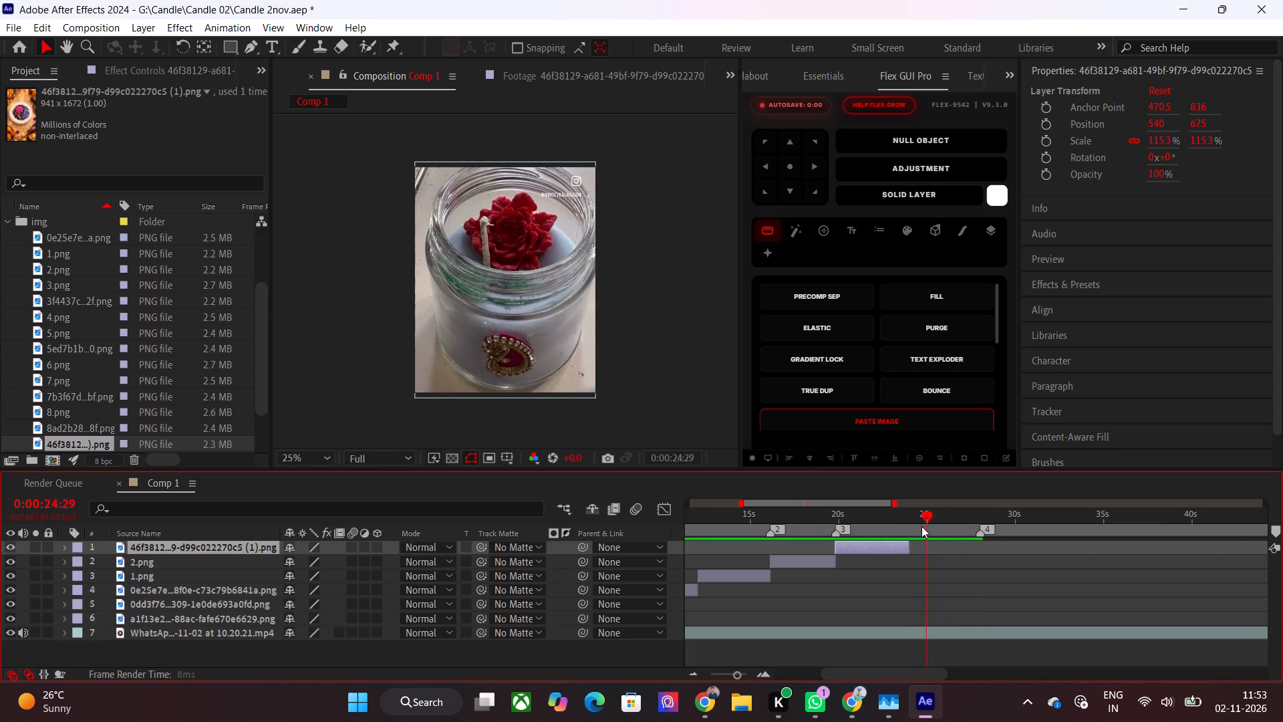
left_click_drag(921, 526, 909, 531)
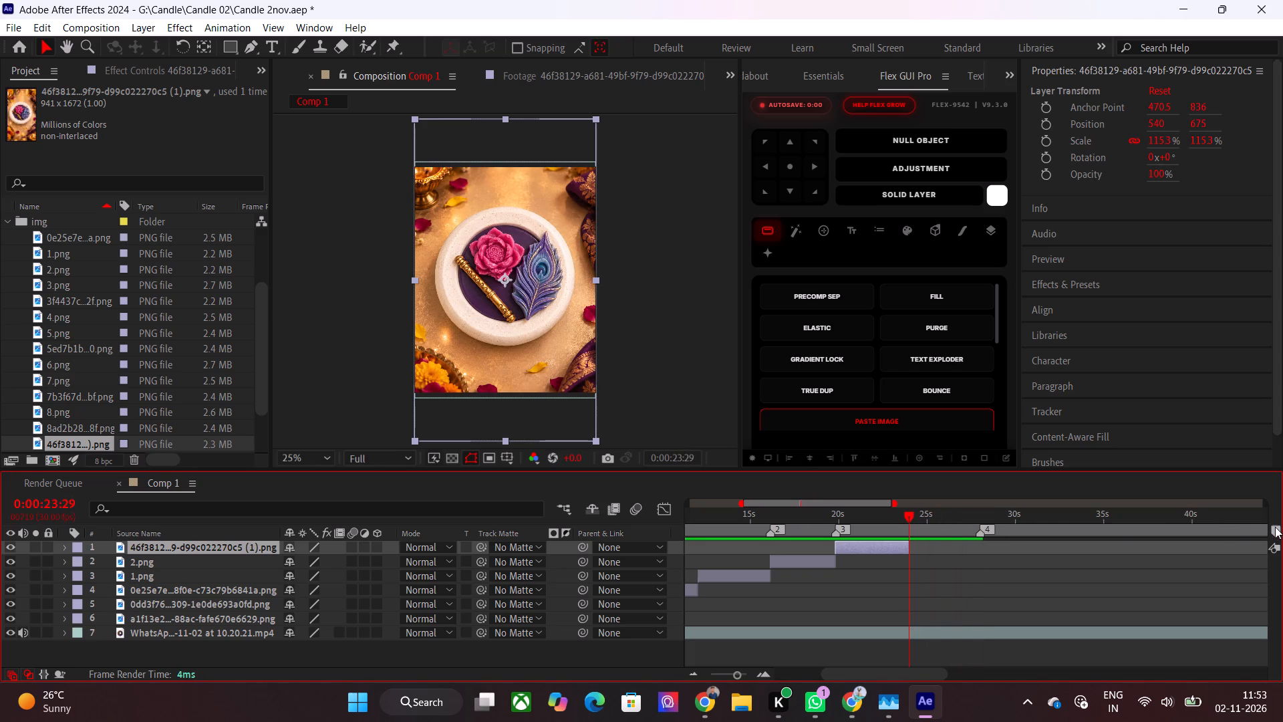
left_click(1275, 527)
Add the turquoise floral tray candle image, 8ad2b288…068f.png, as the top layer starting at 0:00:23:29.
scroll(126, 349, "down", 2)
left_click(93, 395)
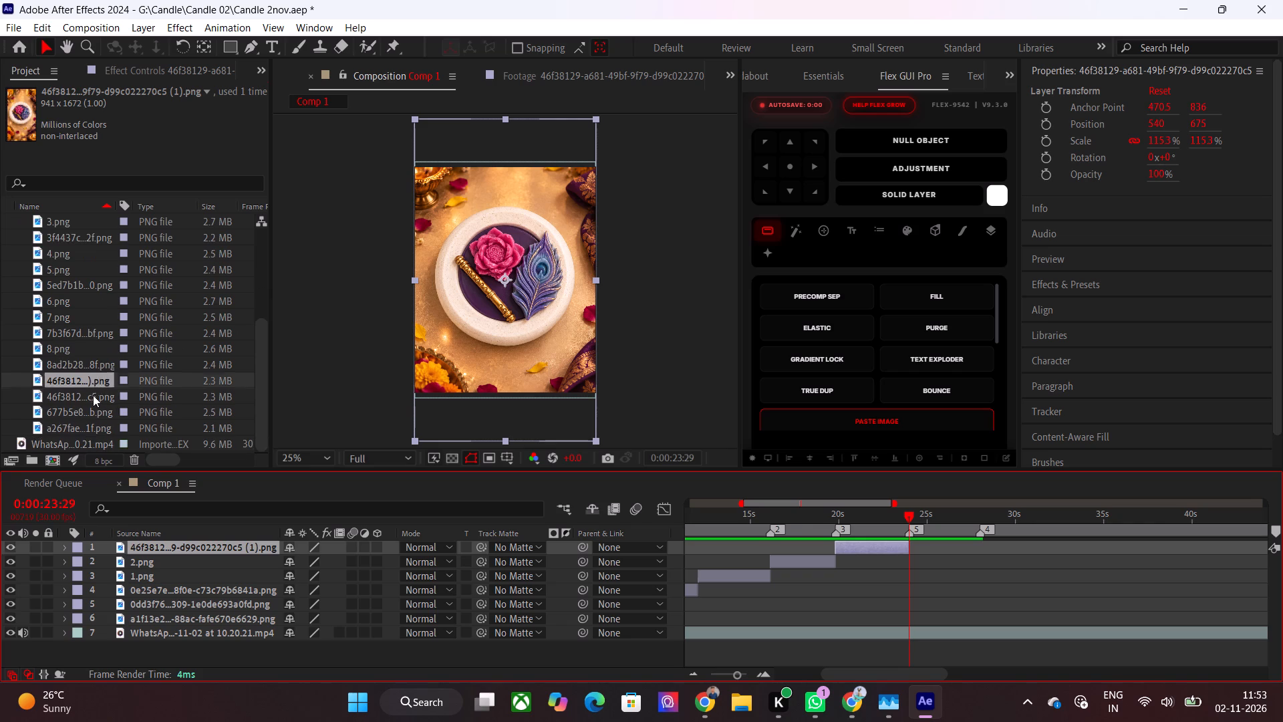
left_click(84, 414)
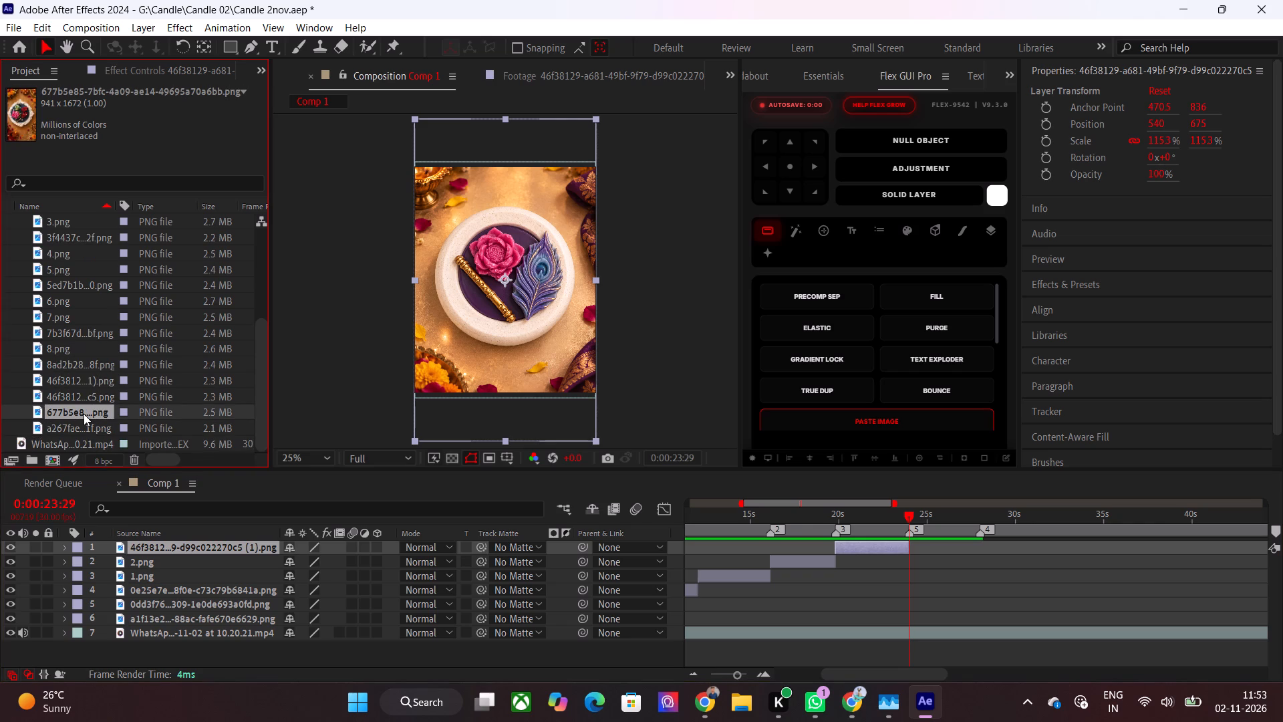
left_click(64, 348)
double_click(64, 348)
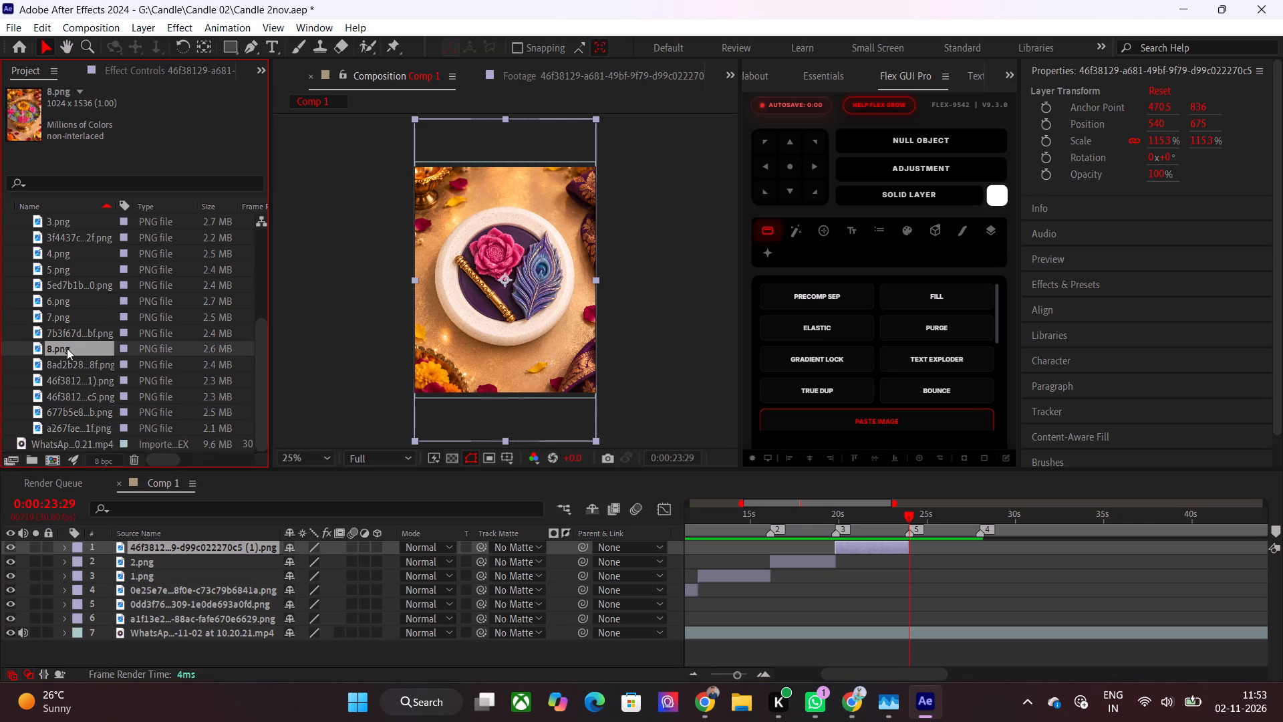
double_click(67, 348)
double_click(72, 364)
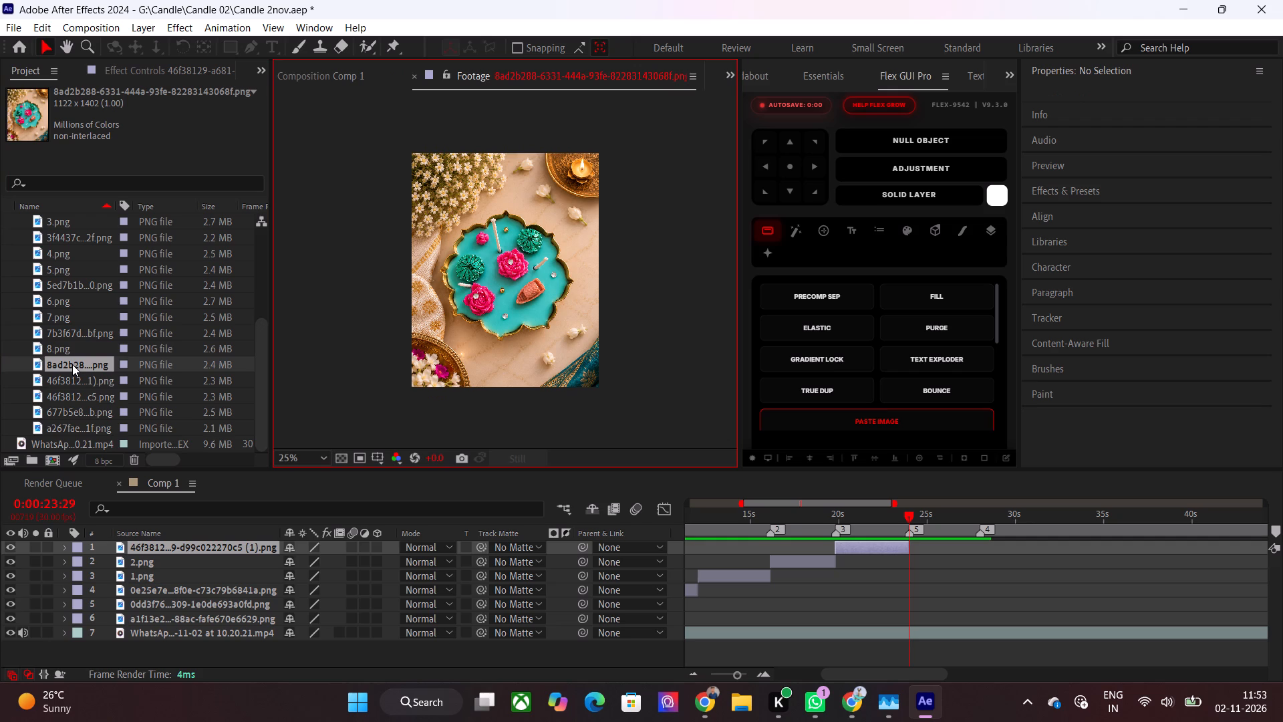
left_click_drag(72, 364, 1028, 536)
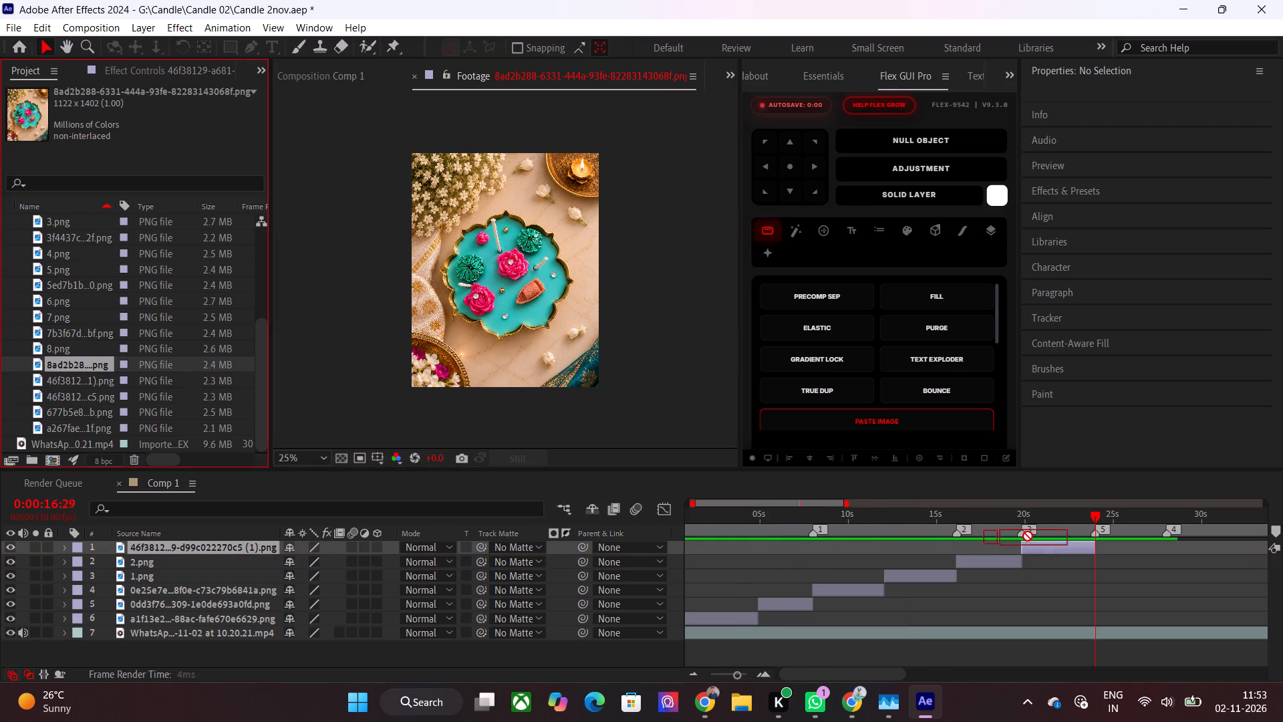
left_click_drag(1028, 536, 1070, 543)
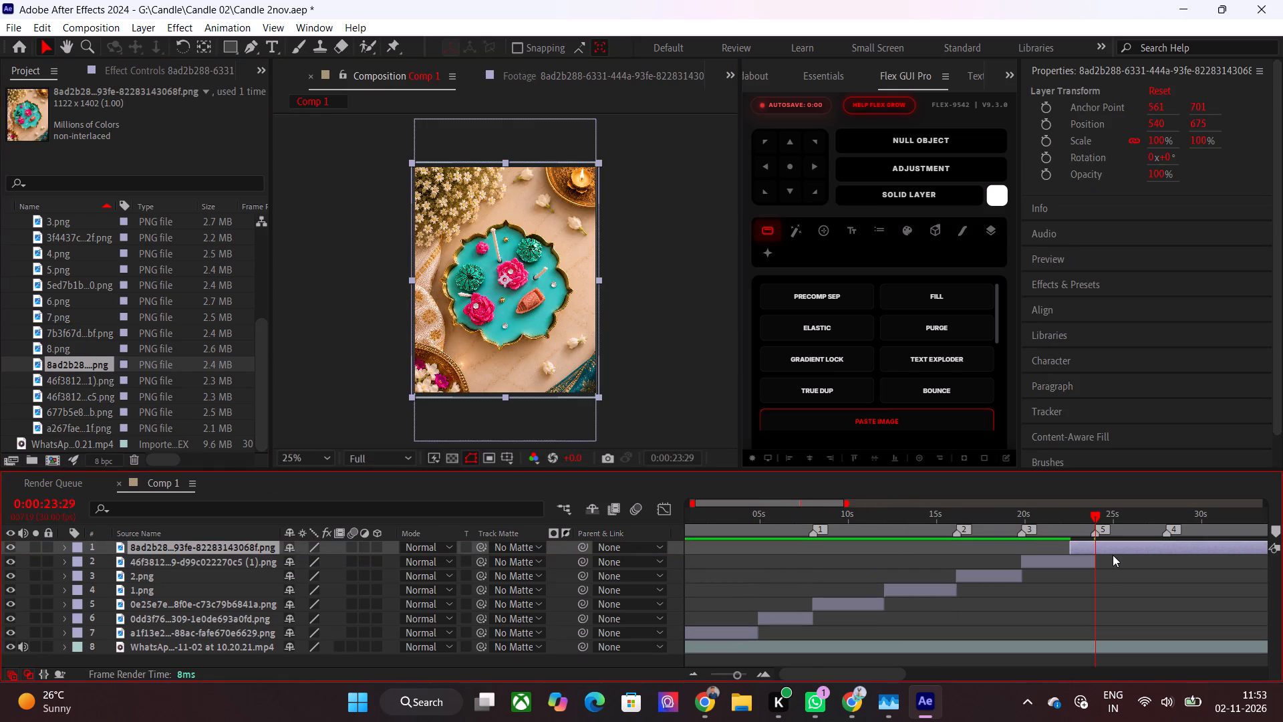
key("bracketleft")
Trim the end of the 8ad2b288…068f.png layer to the marker at 0:00:28:00.
left_click_drag(1137, 530, 1169, 530)
key("alt+bracketright")
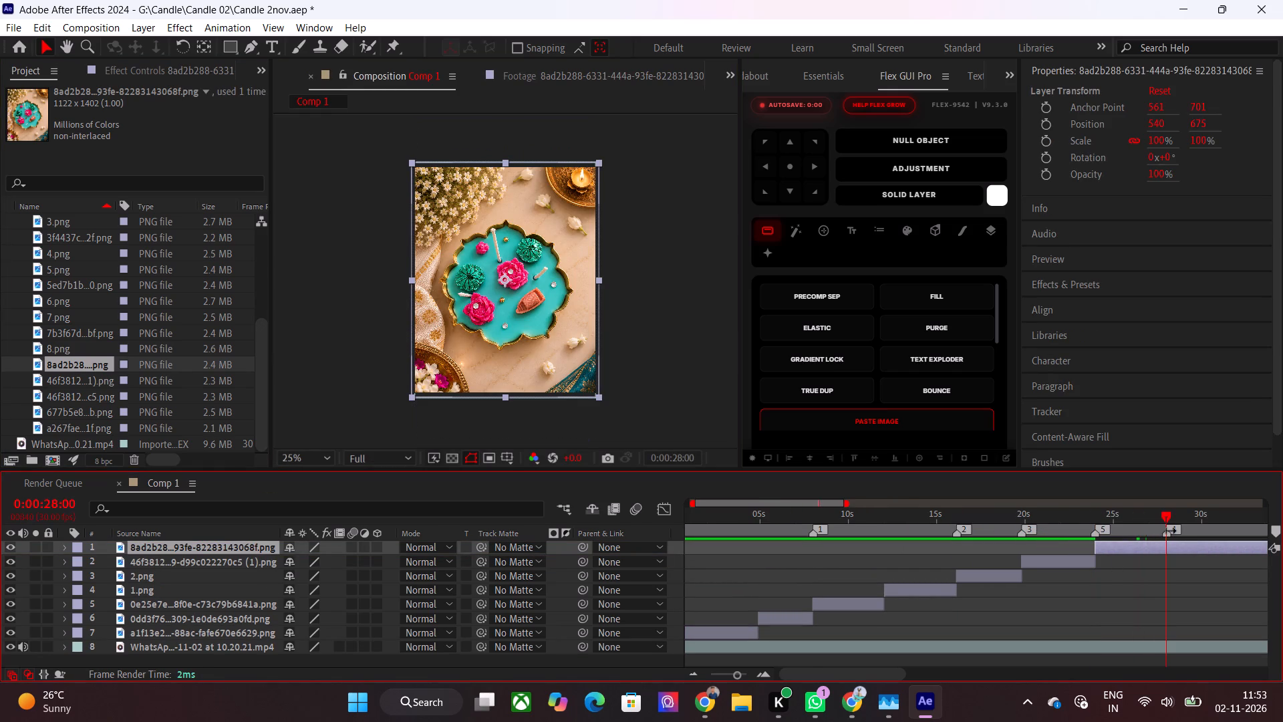
Scale the 8ad2b288…068f.png layer to fill the composition.
left_click(988, 463)
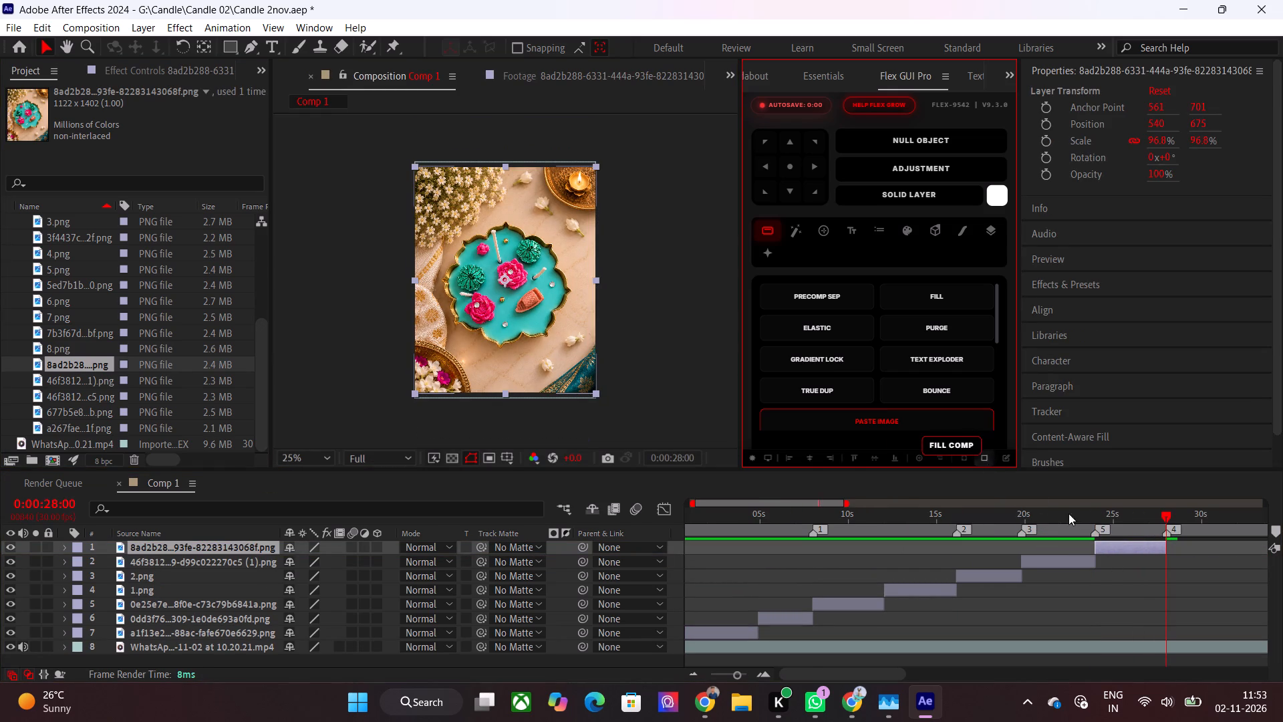
left_click(1135, 572)
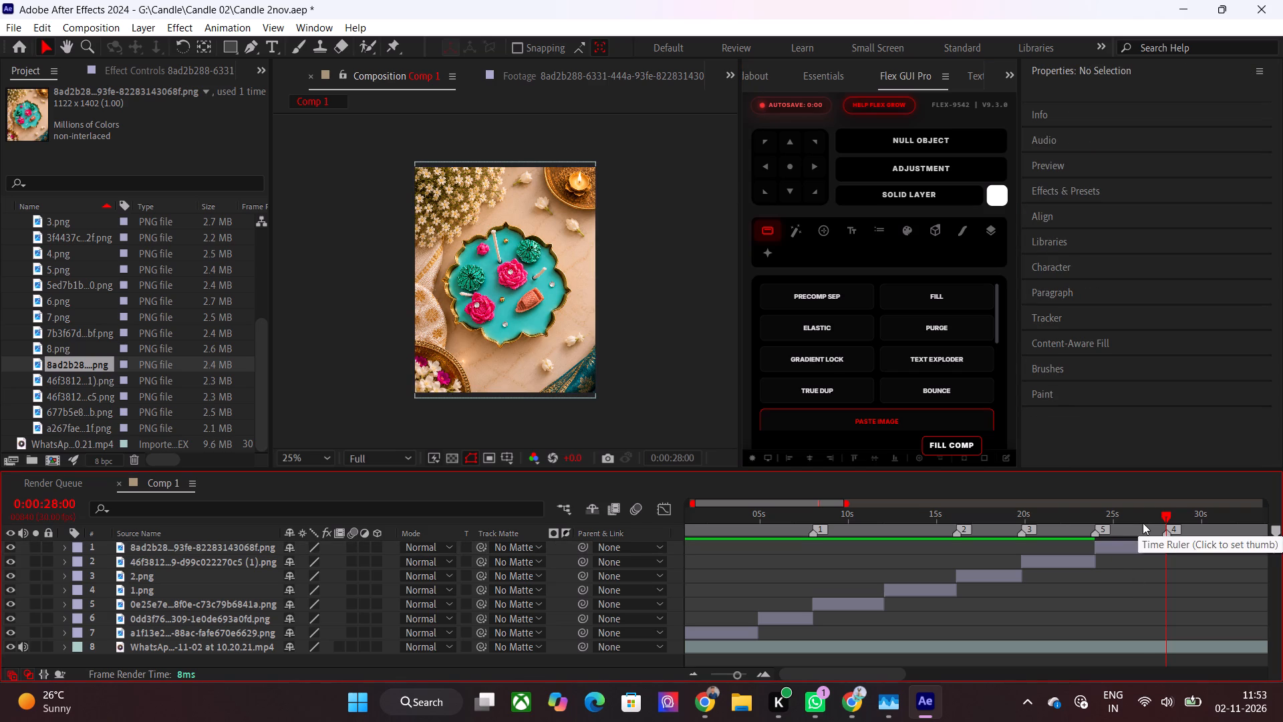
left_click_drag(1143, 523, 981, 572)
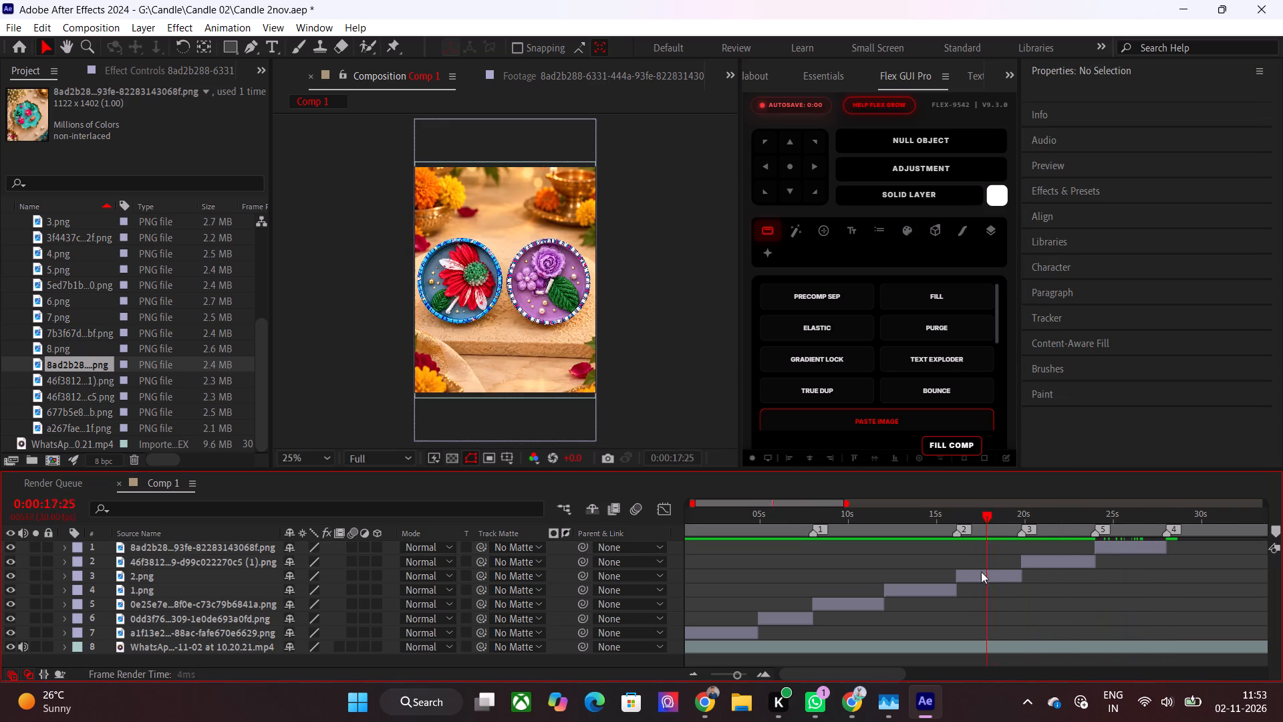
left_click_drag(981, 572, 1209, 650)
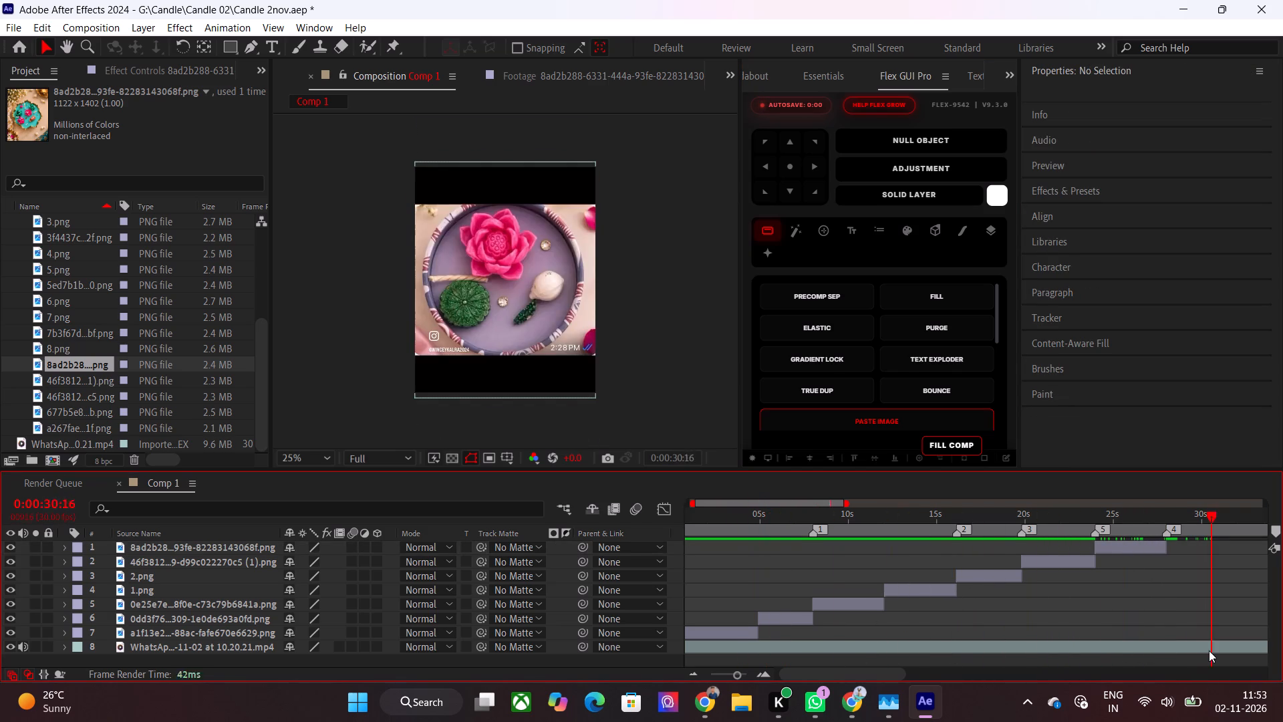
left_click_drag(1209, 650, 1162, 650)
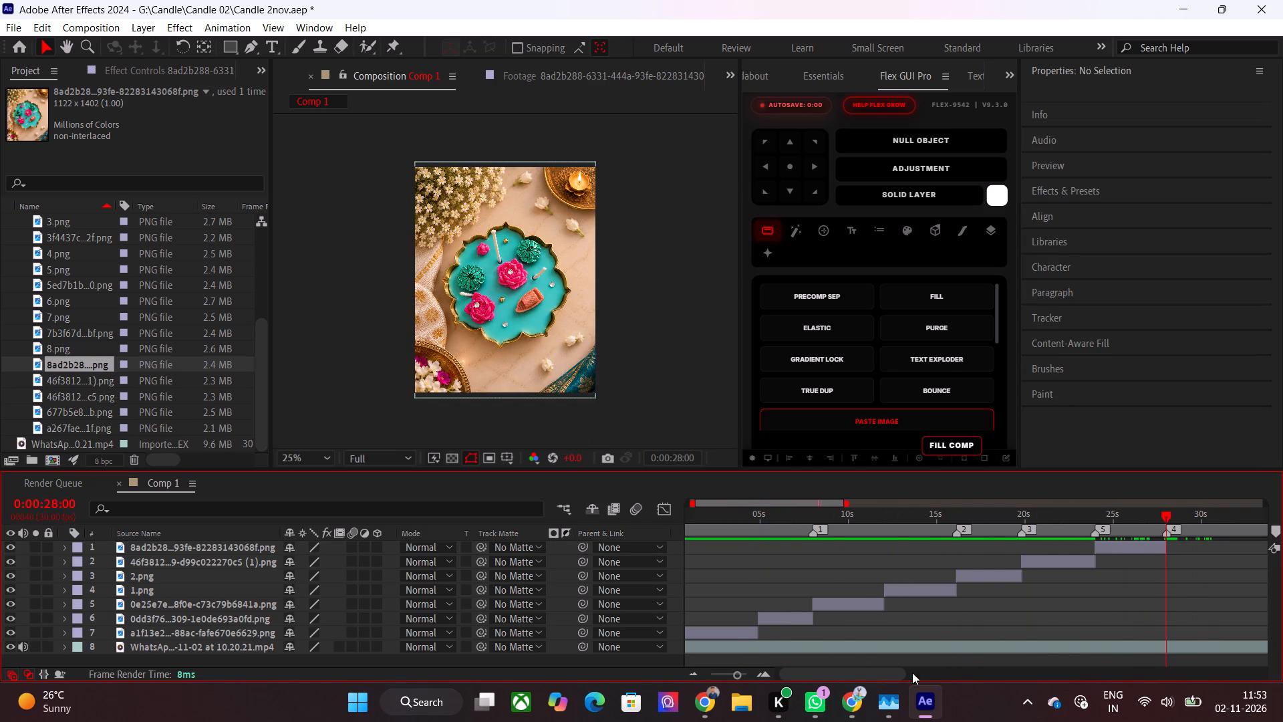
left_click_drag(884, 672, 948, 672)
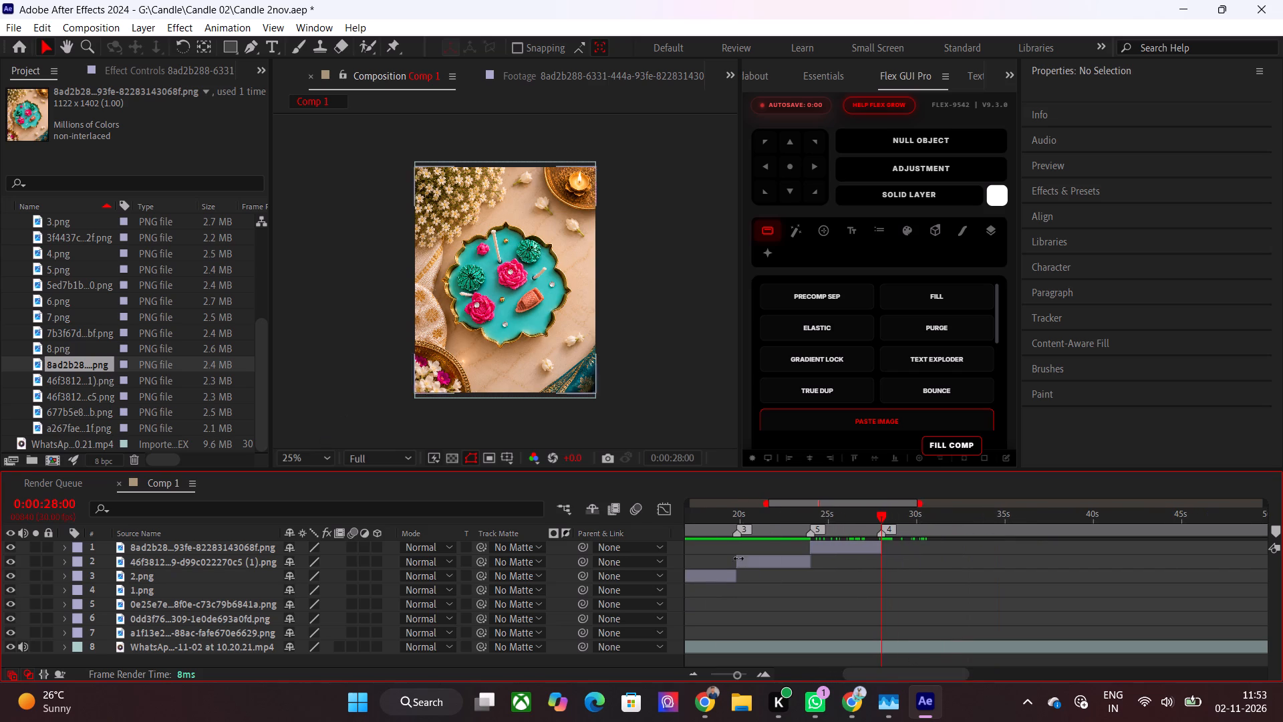
Switch to Chrome and open the amazon.in order history in a new tab.
left_click(713, 707)
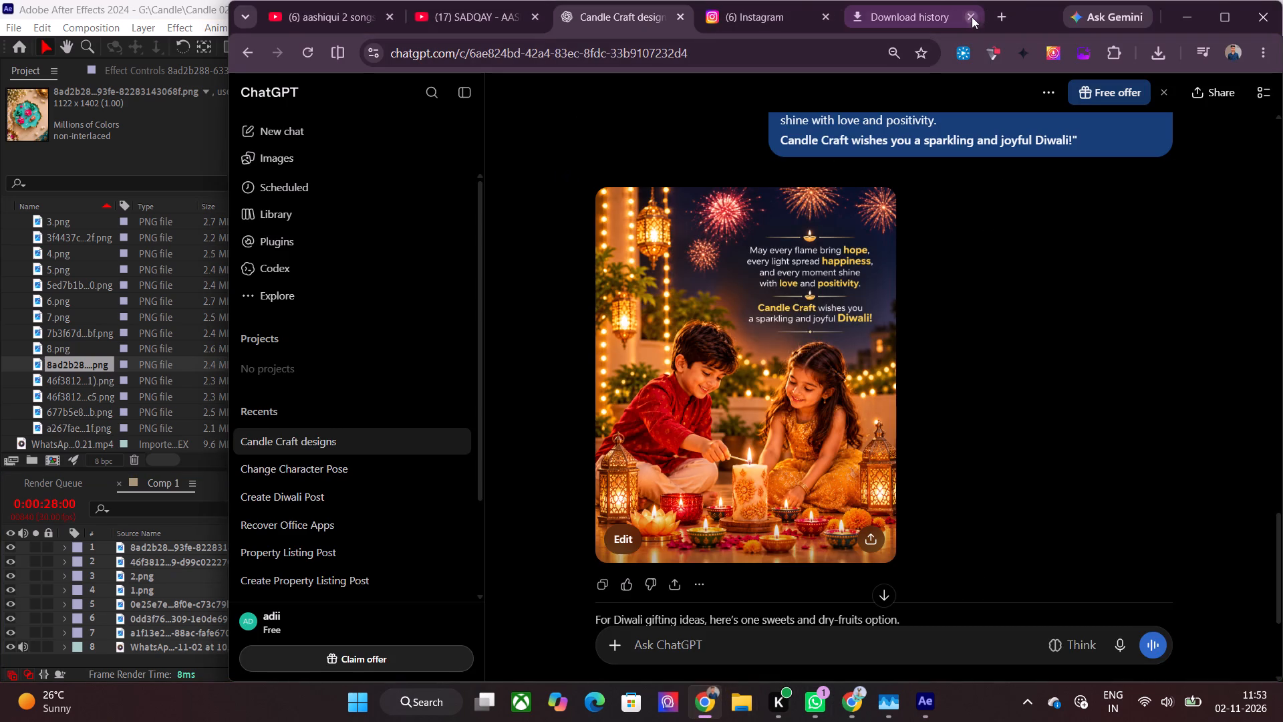
left_click(992, 17)
type("ama")
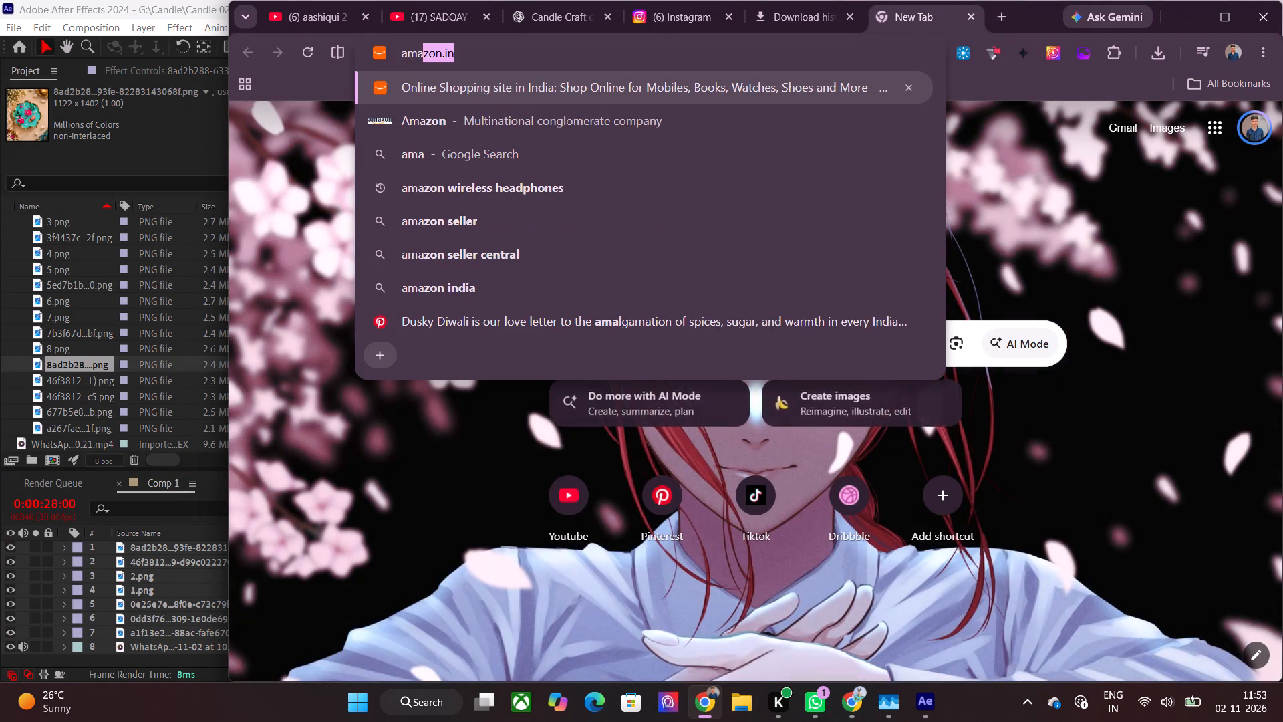
key("Return")
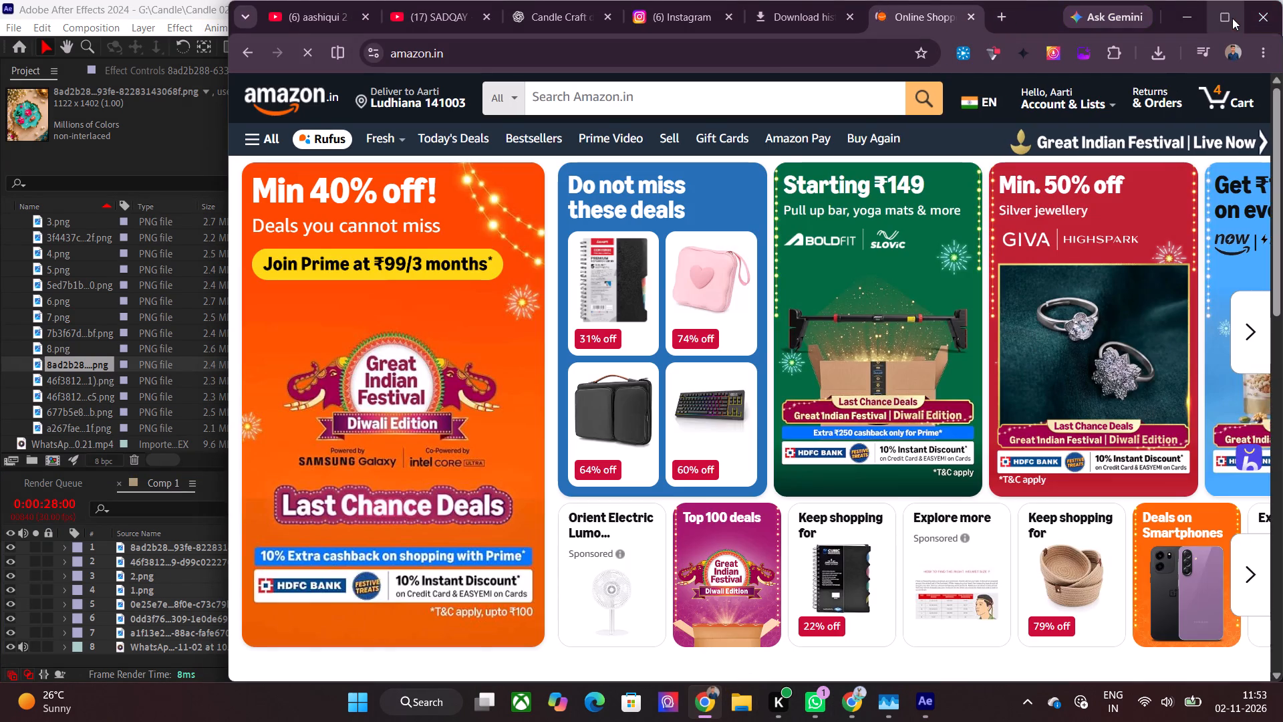
left_click(1232, 18)
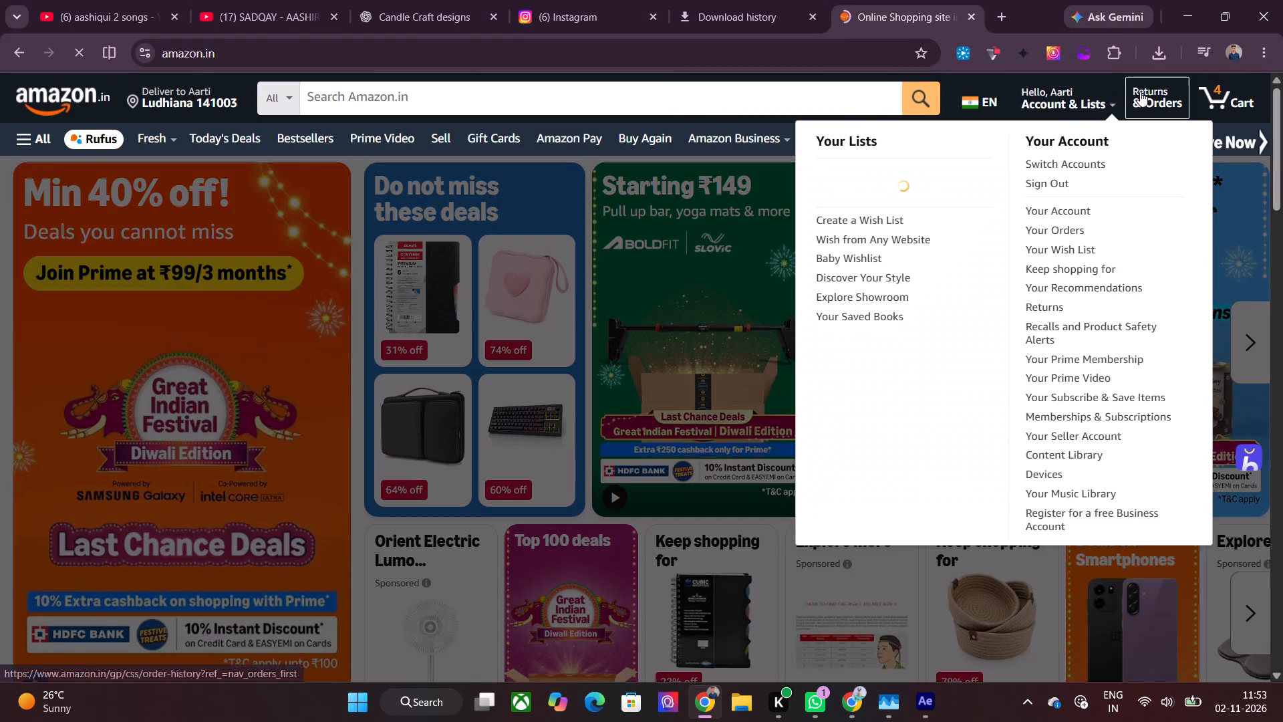
left_click(1140, 92)
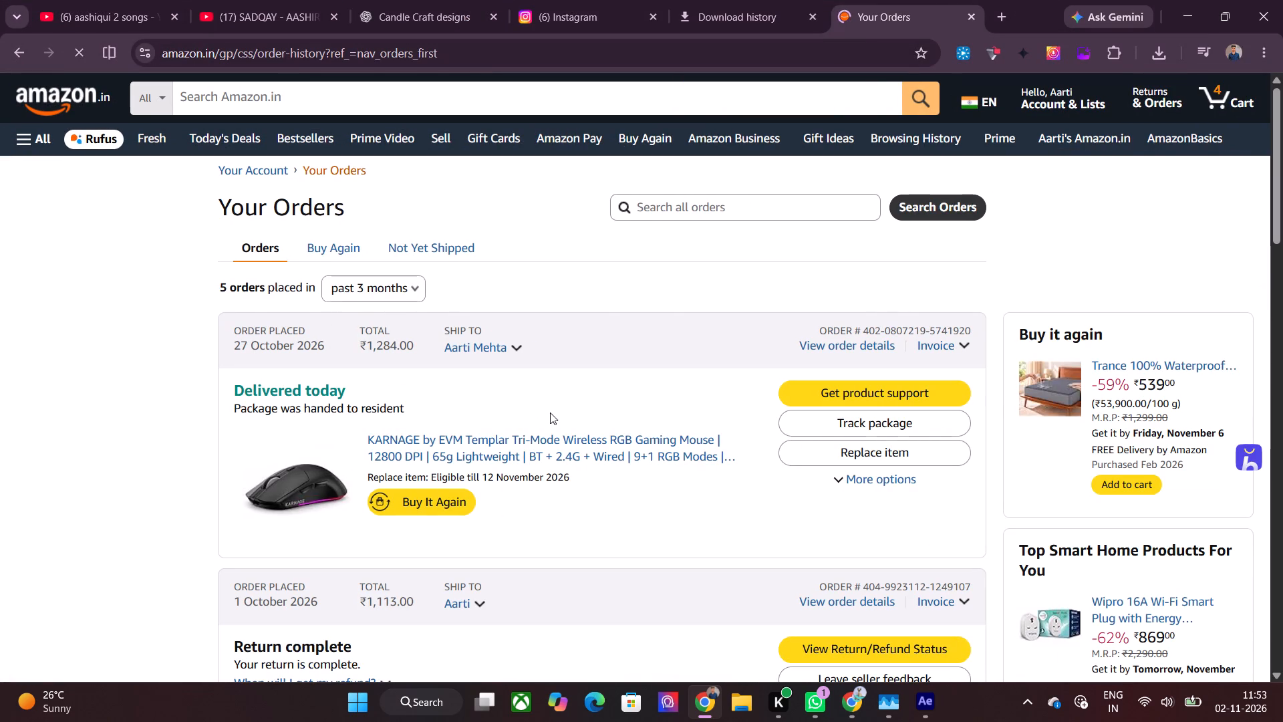
Open the package tracking page for the KARNAGE wireless gaming mouse order placed on 27 October 2026.
scroll(565, 412, "down", 1)
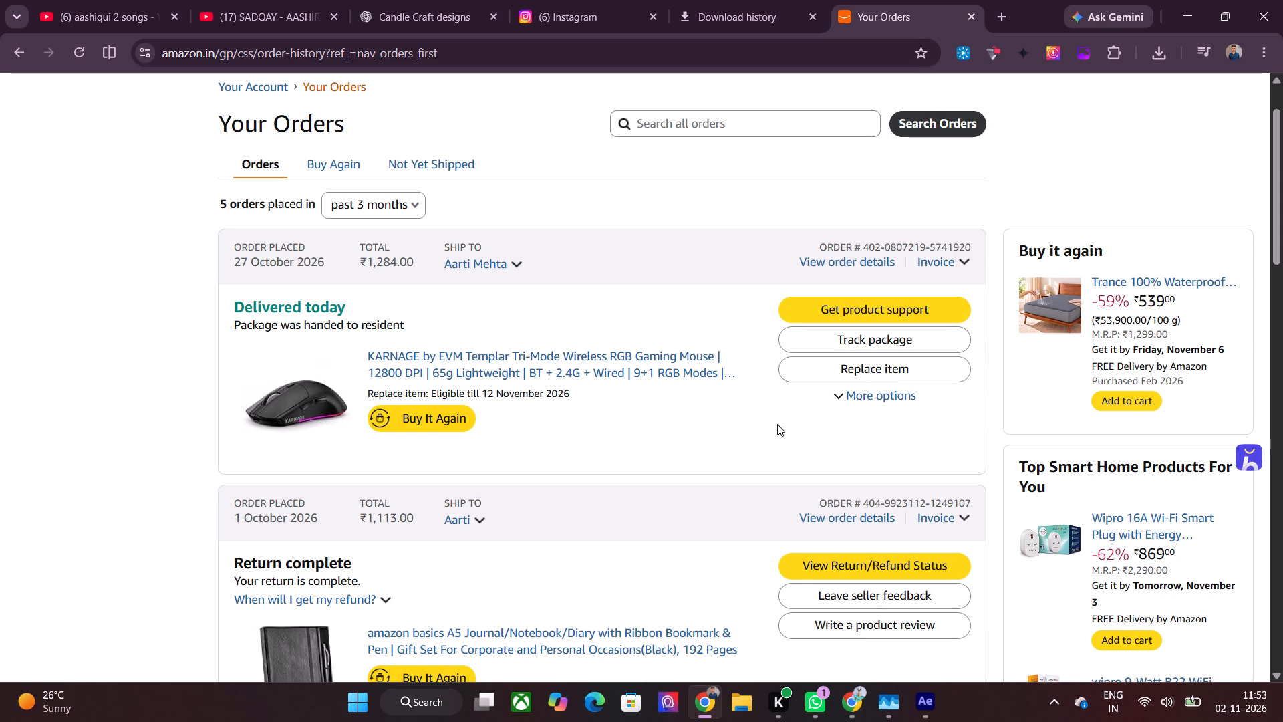
left_click(849, 397)
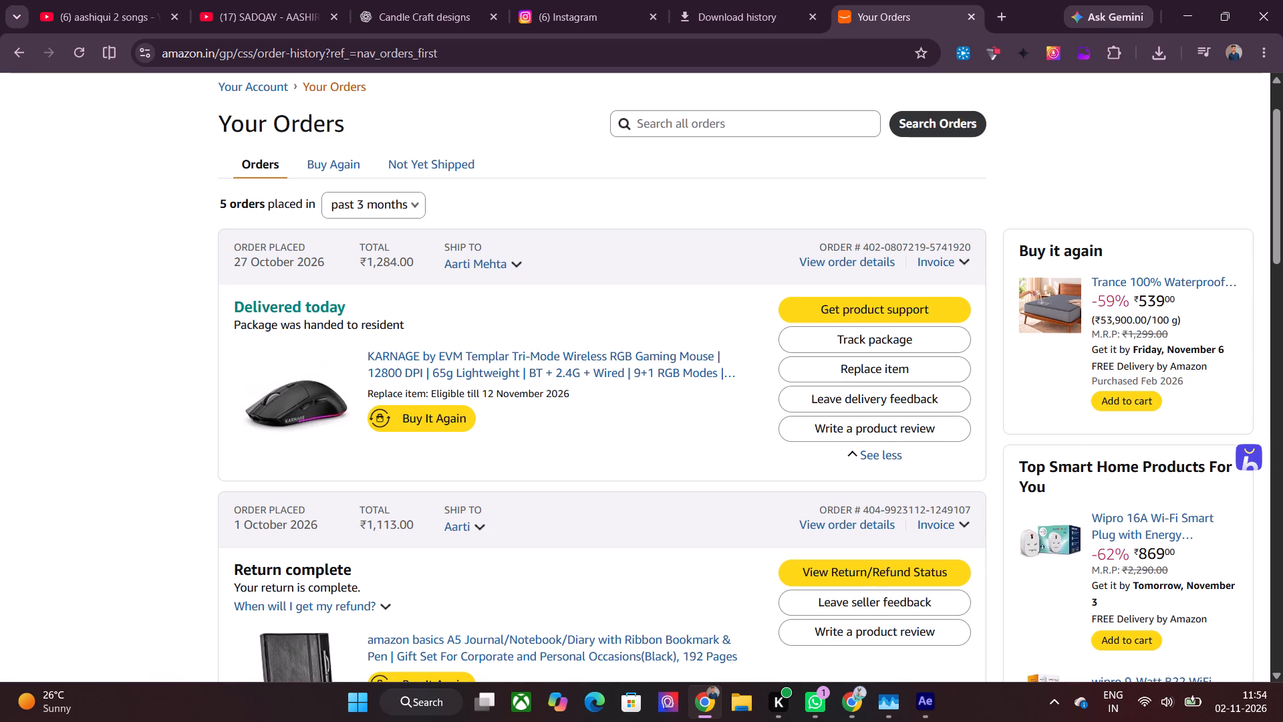
left_click(813, 336)
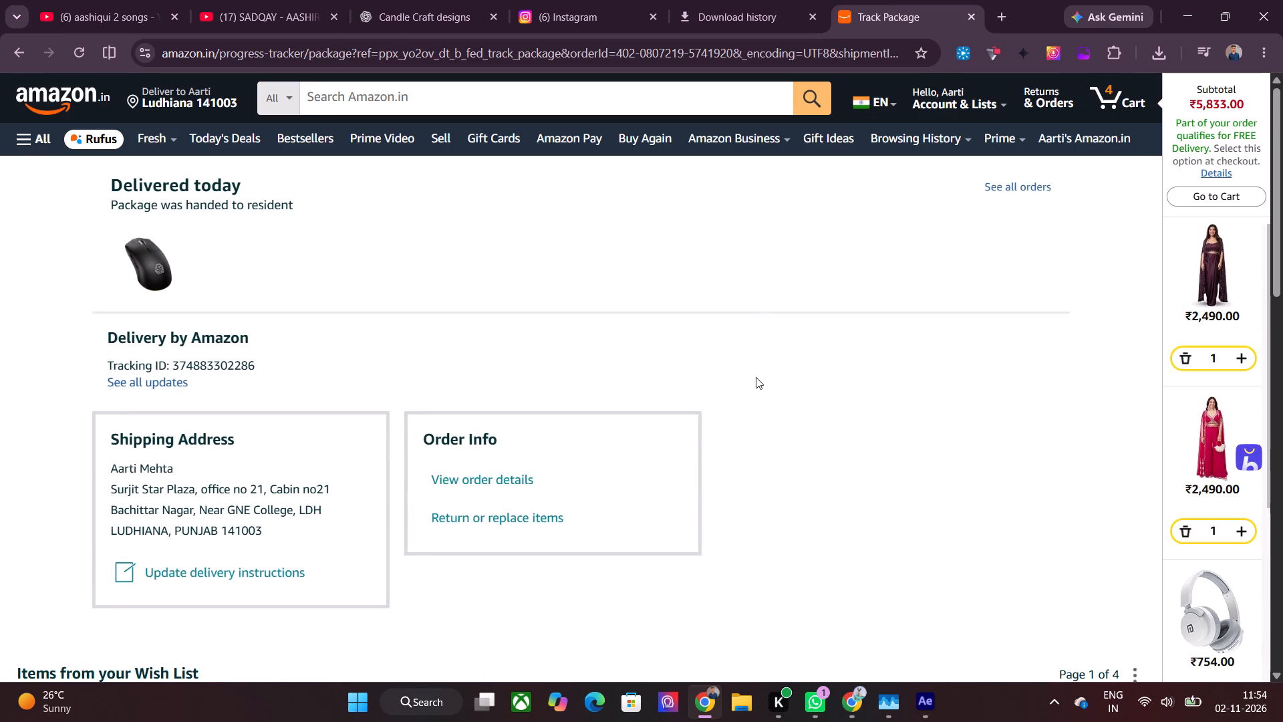
Examine the mouse order's delivery status and details, including the product recommendations further down the tracking page.
scroll(756, 377, "up", 2)
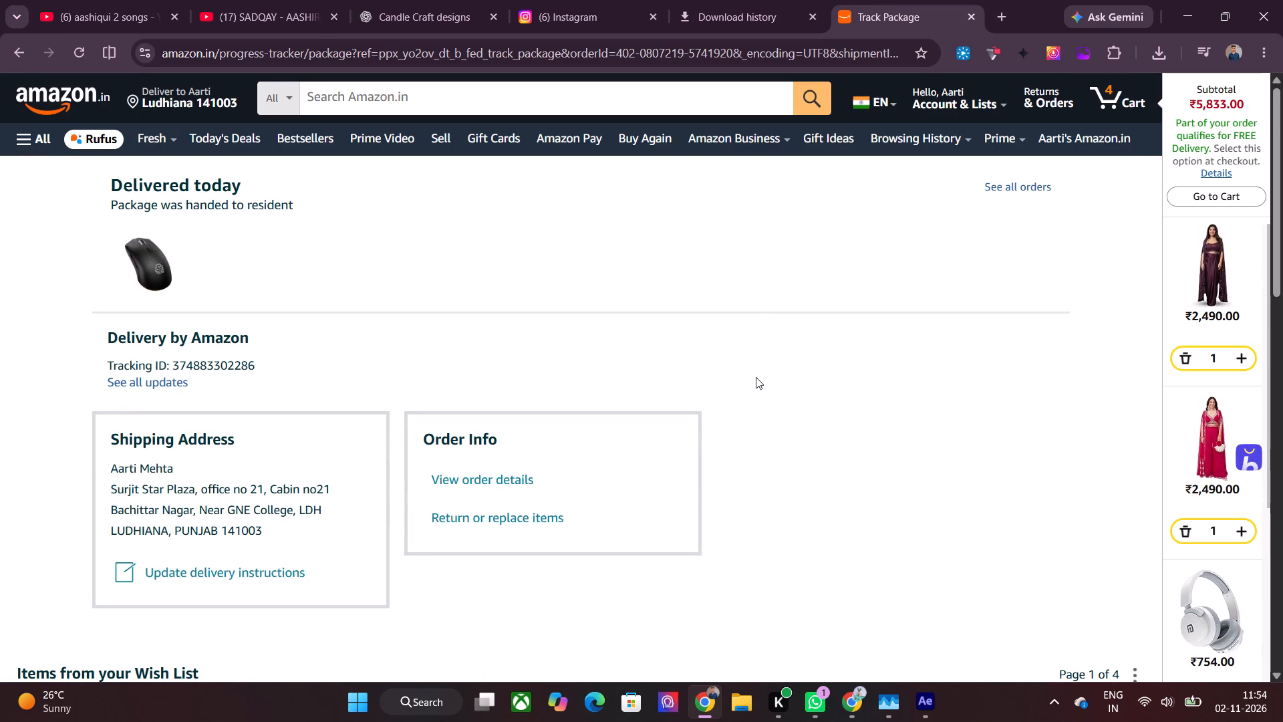
scroll(756, 379, "down", 3)
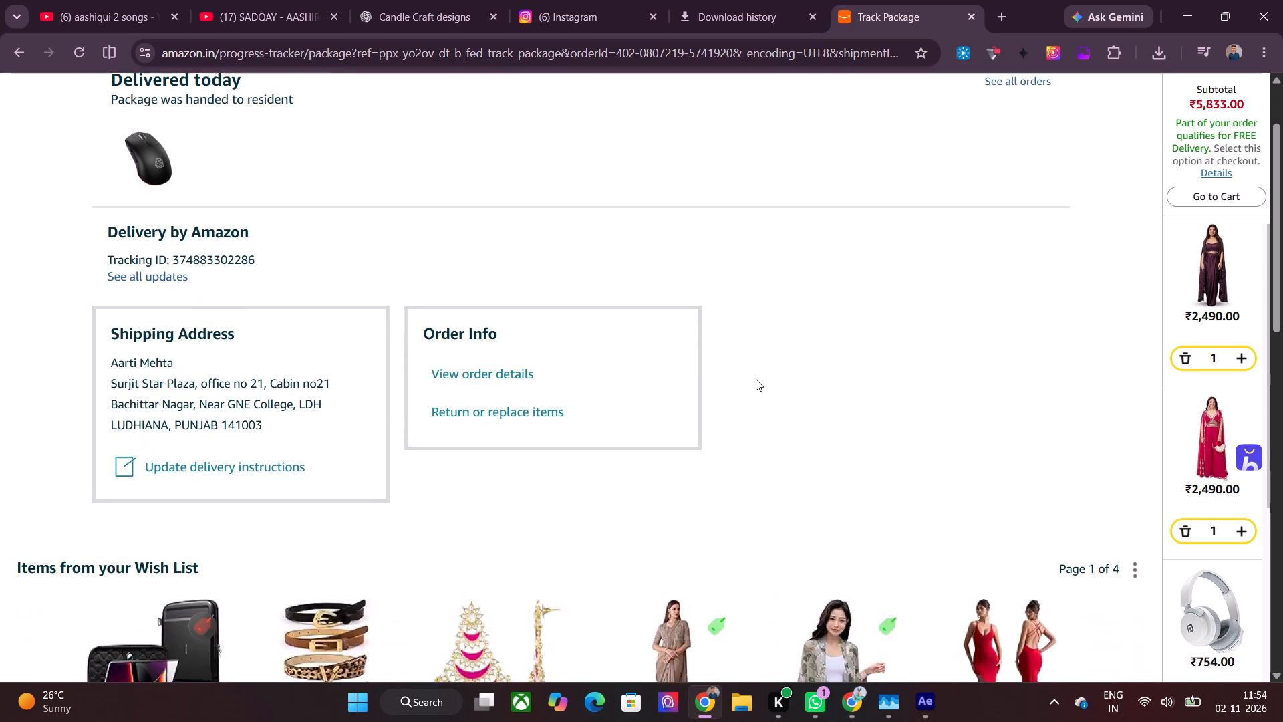
scroll(756, 379, "up", 6)
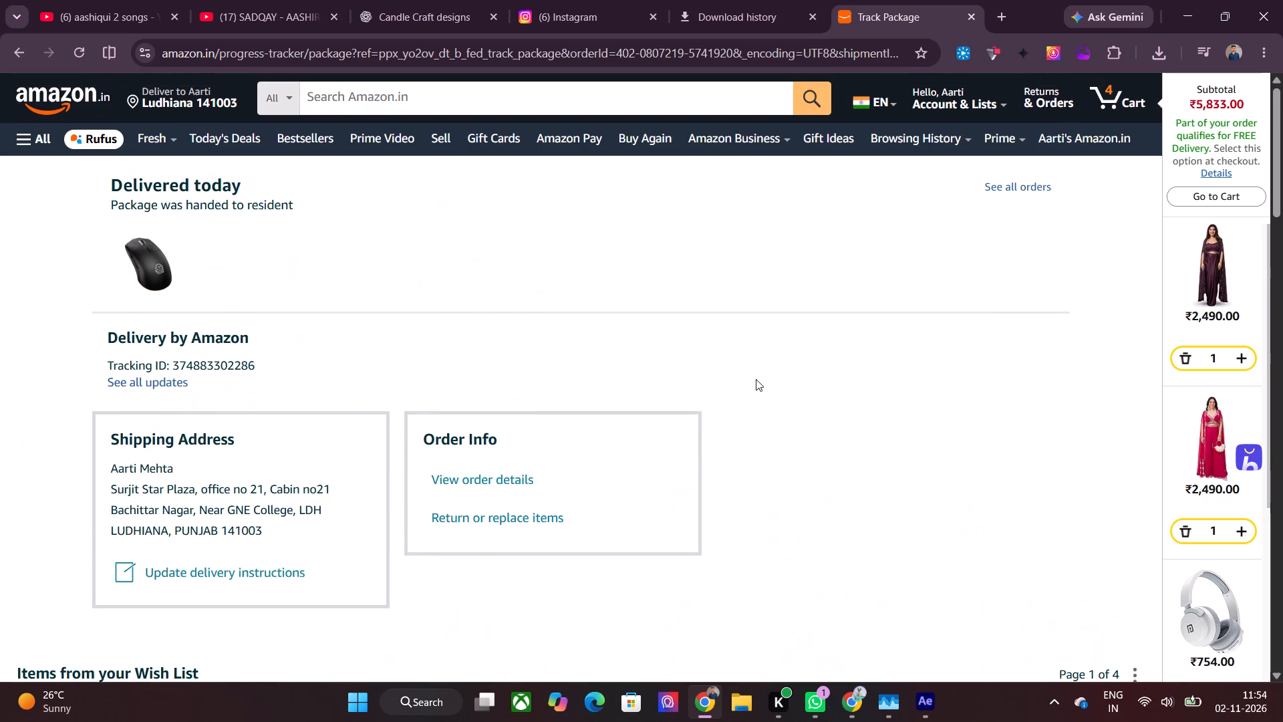
left_click_drag(132, 197, 182, 202)
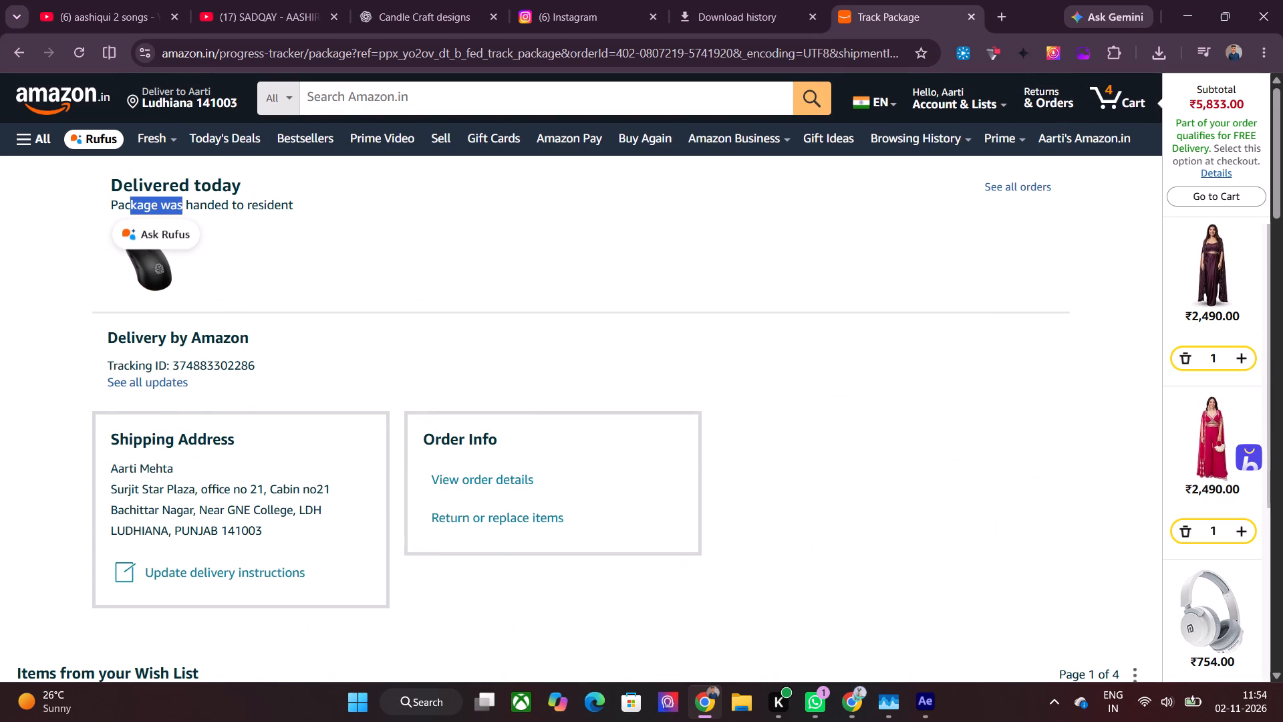
left_click(259, 205)
left_click_drag(271, 205, 290, 205)
double_click(278, 205)
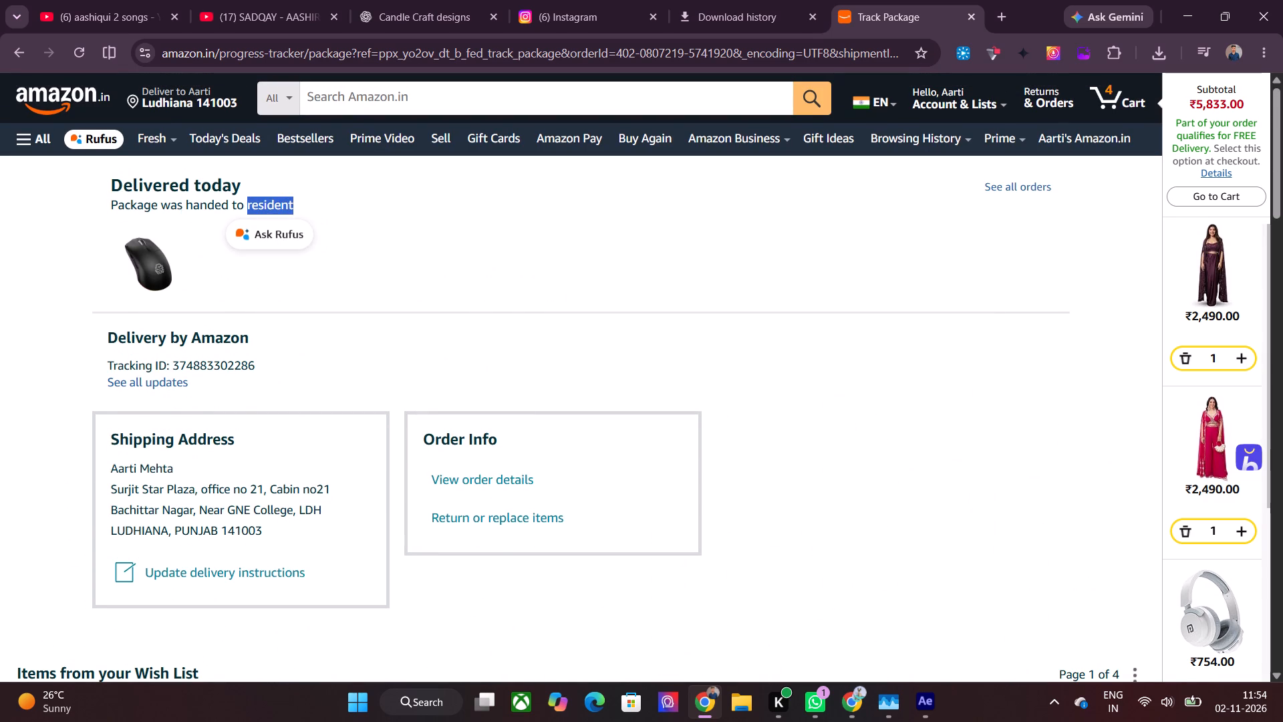
left_click(404, 235)
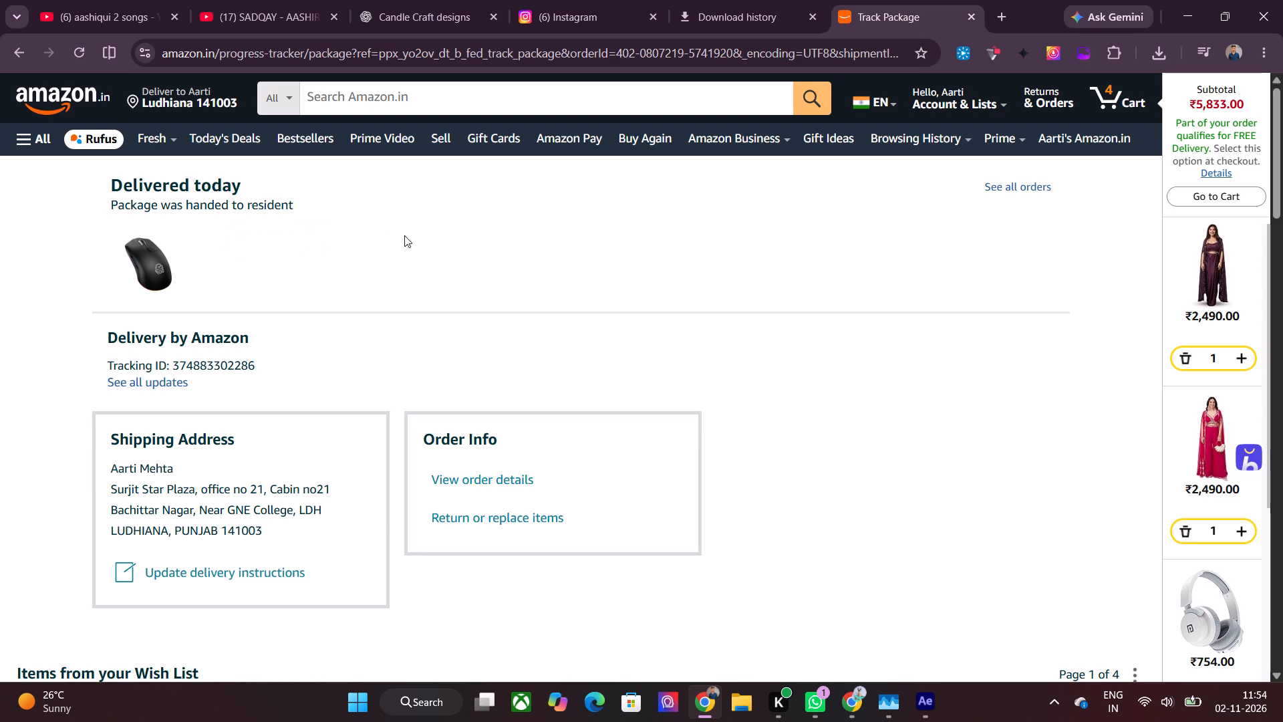
scroll(506, 263, "down", 9)
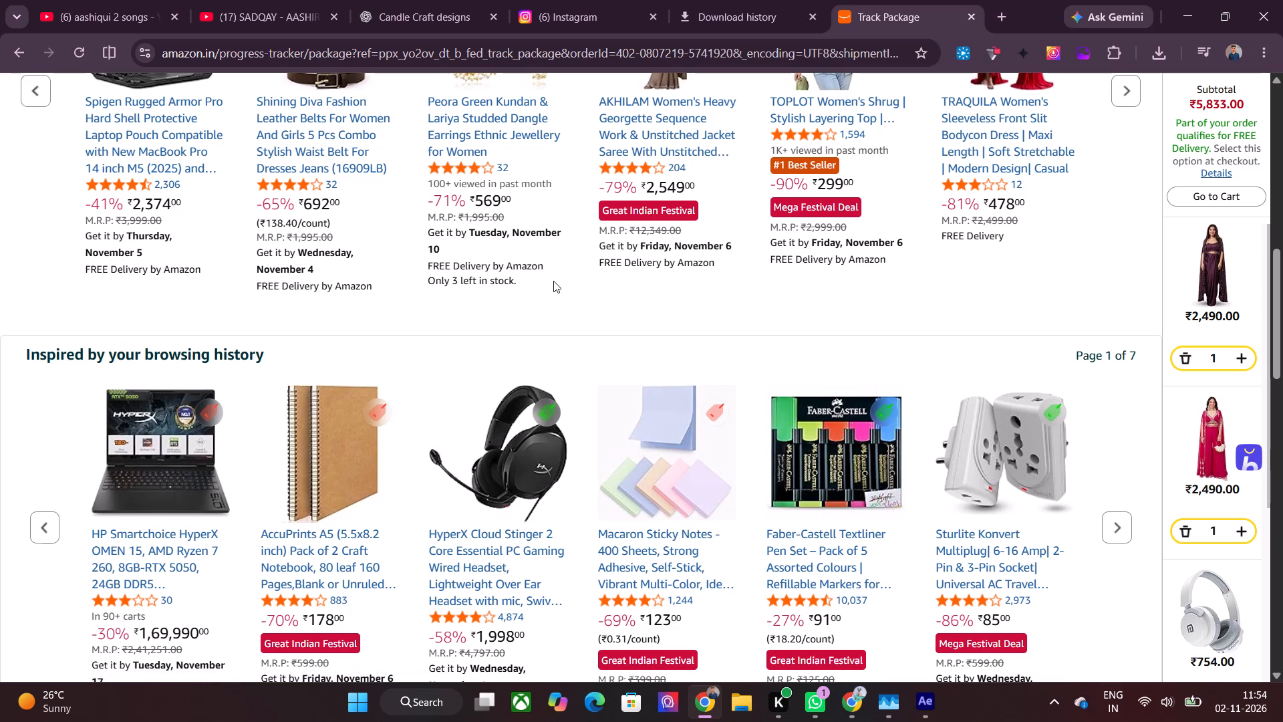
scroll(553, 281, "down", 3)
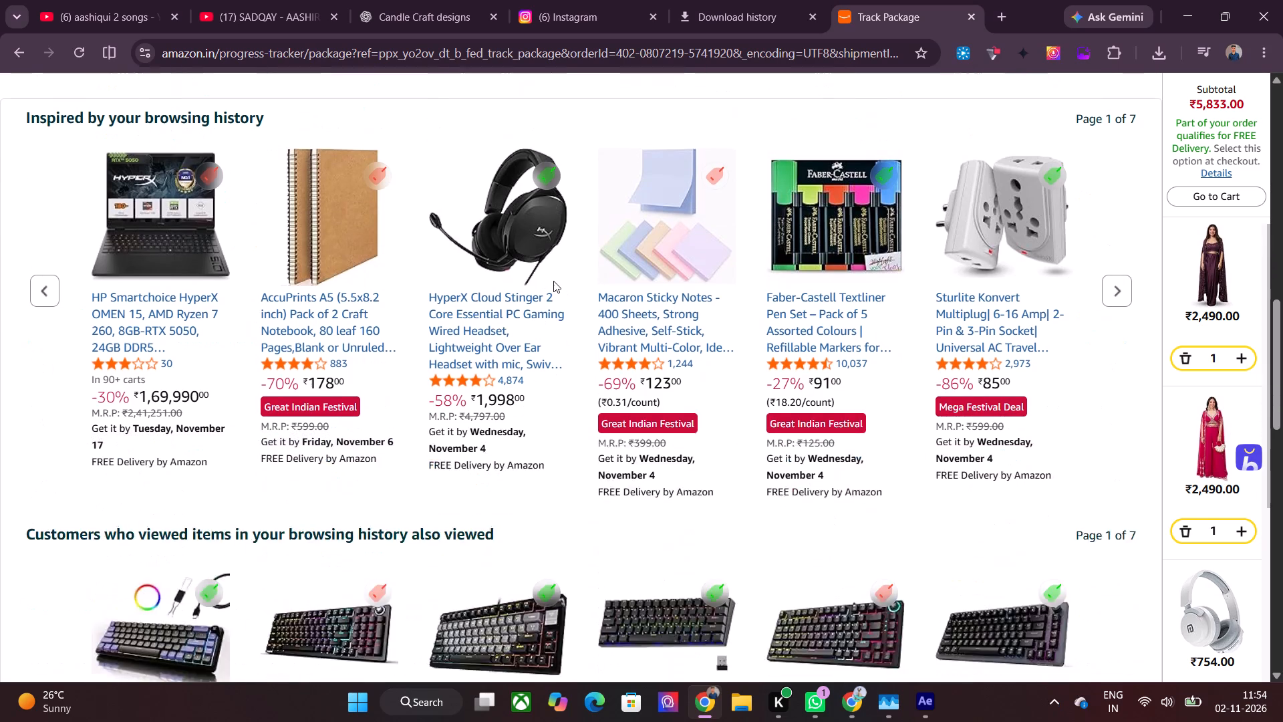
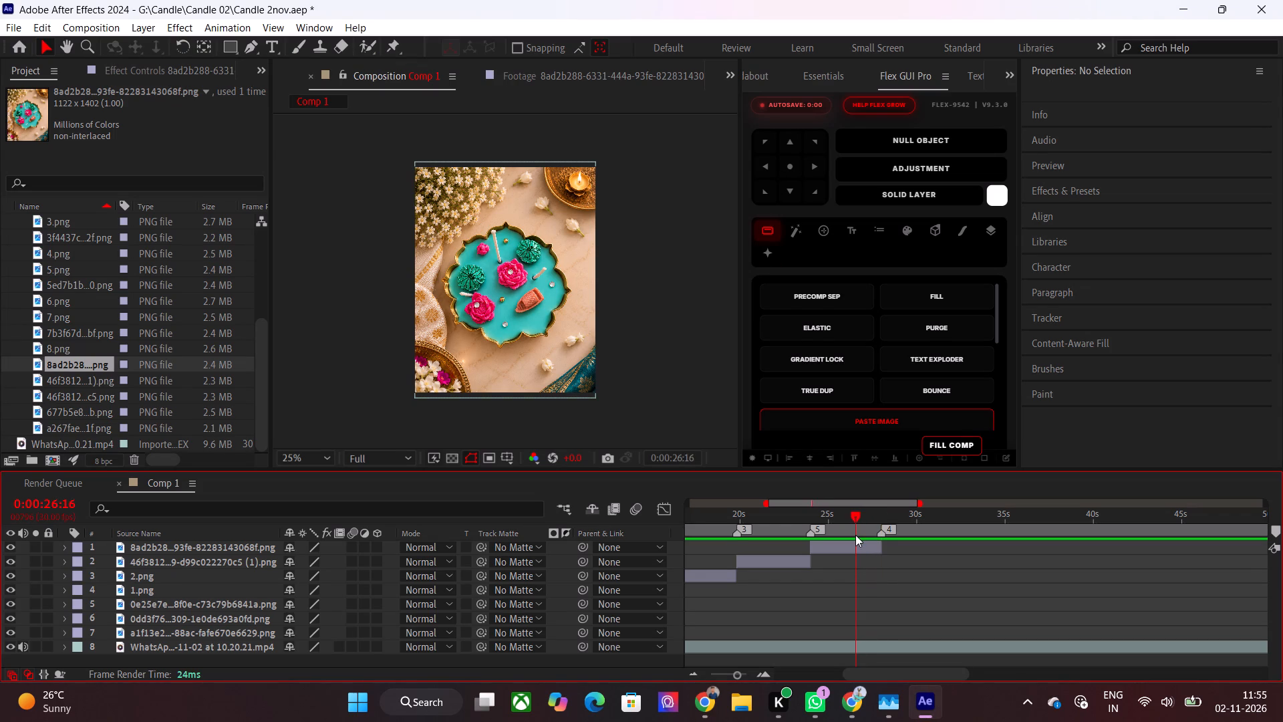
left_click_drag(855, 535, 897, 535)
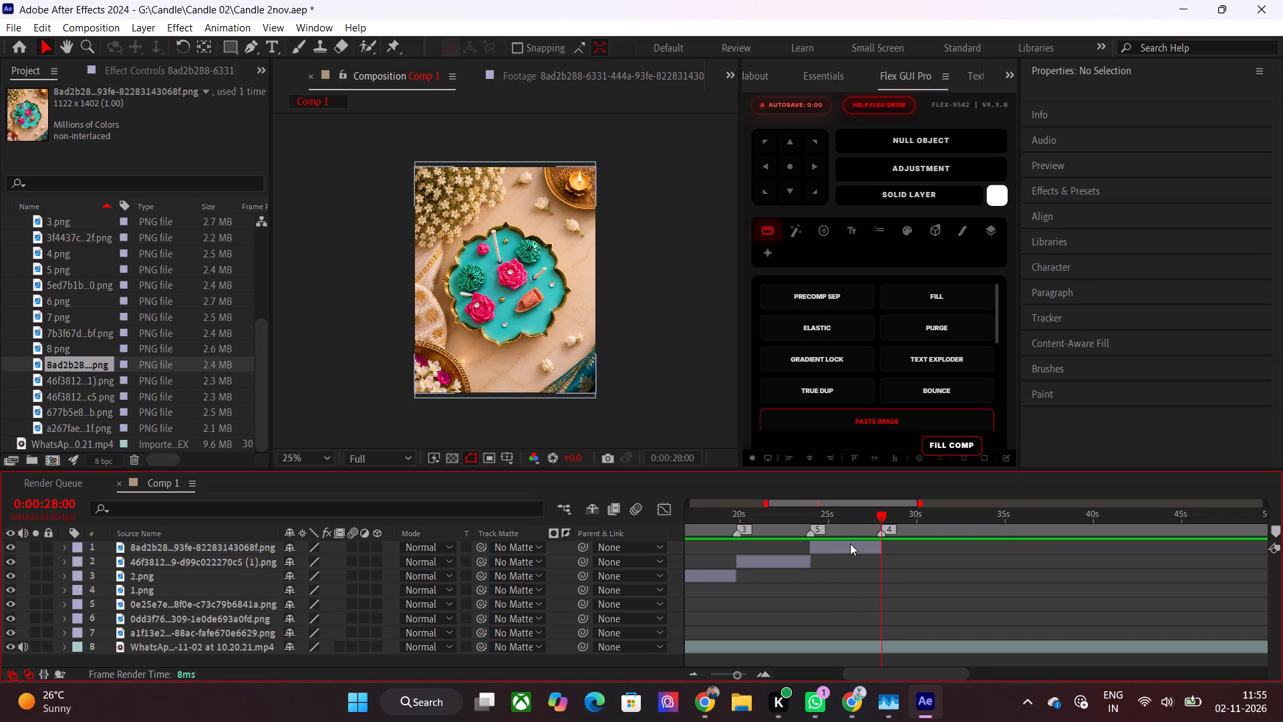
left_click(850, 544)
left_click(990, 465)
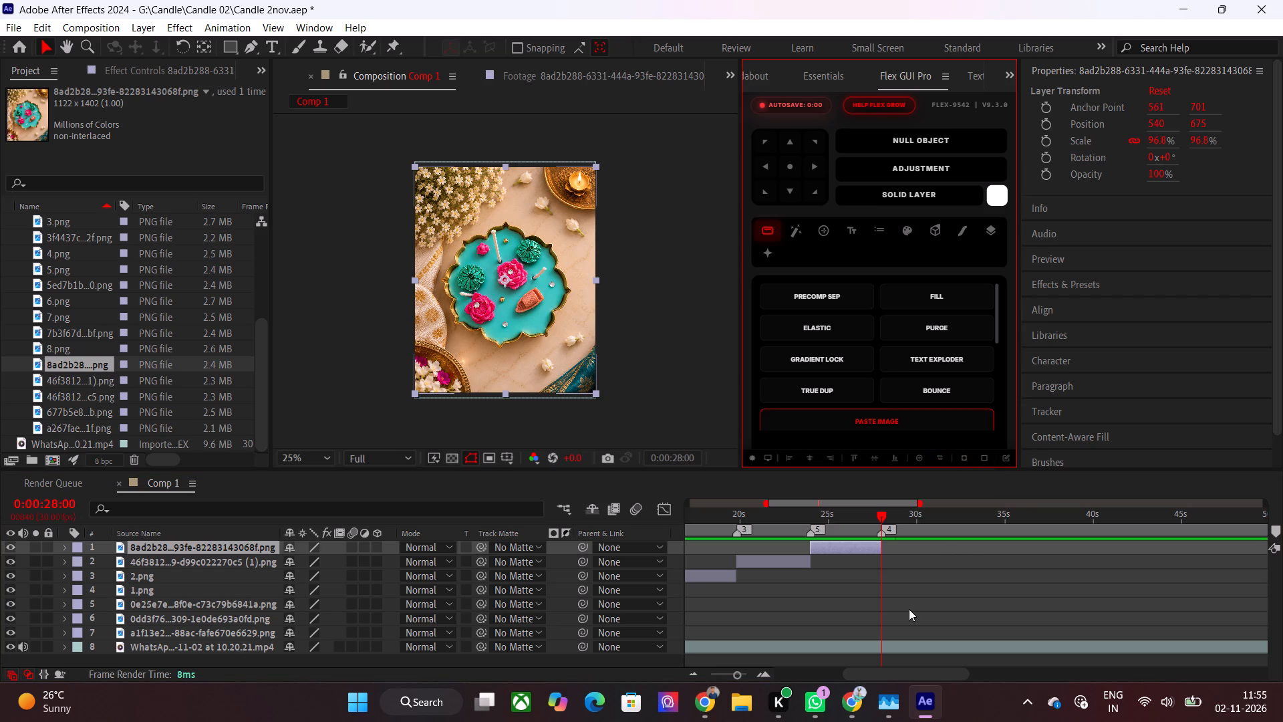
Add a composition marker at 0:00:32:02, where the WhatsApp reference video switches to its next candle shot.
left_click_drag(913, 523, 975, 523)
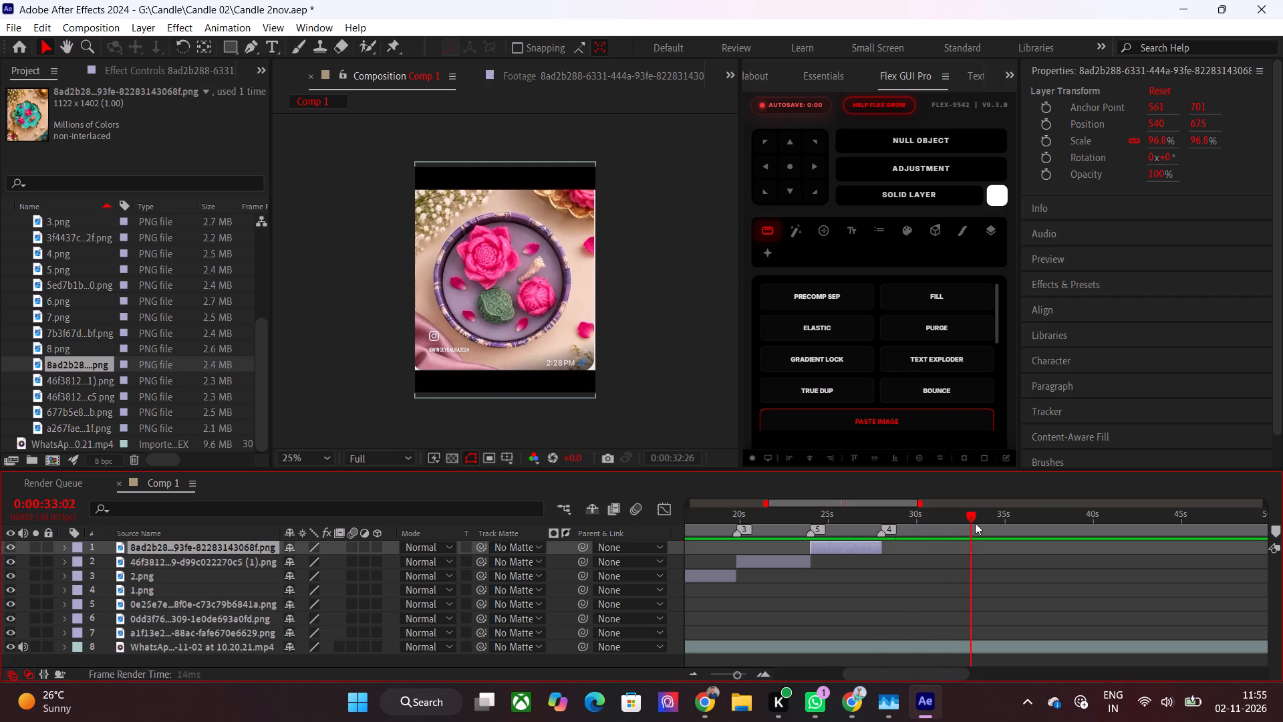
left_click_drag(975, 523, 956, 527)
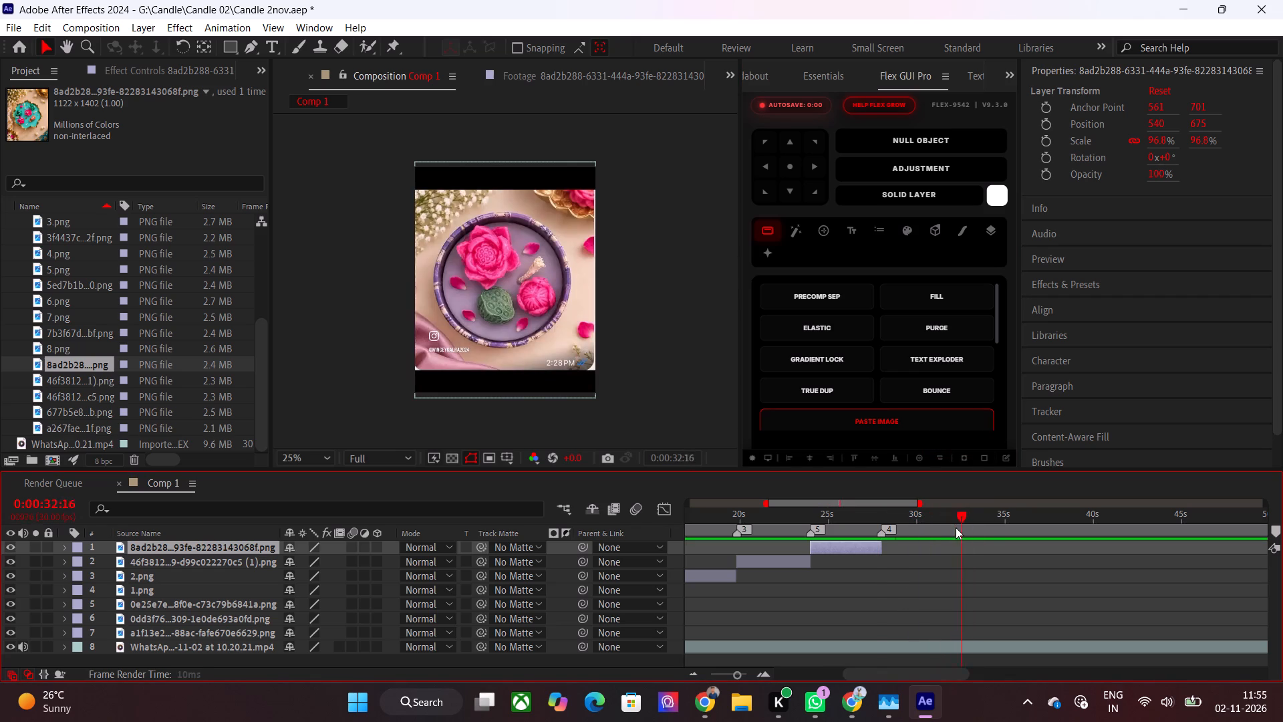
left_click_drag(956, 527, 952, 530)
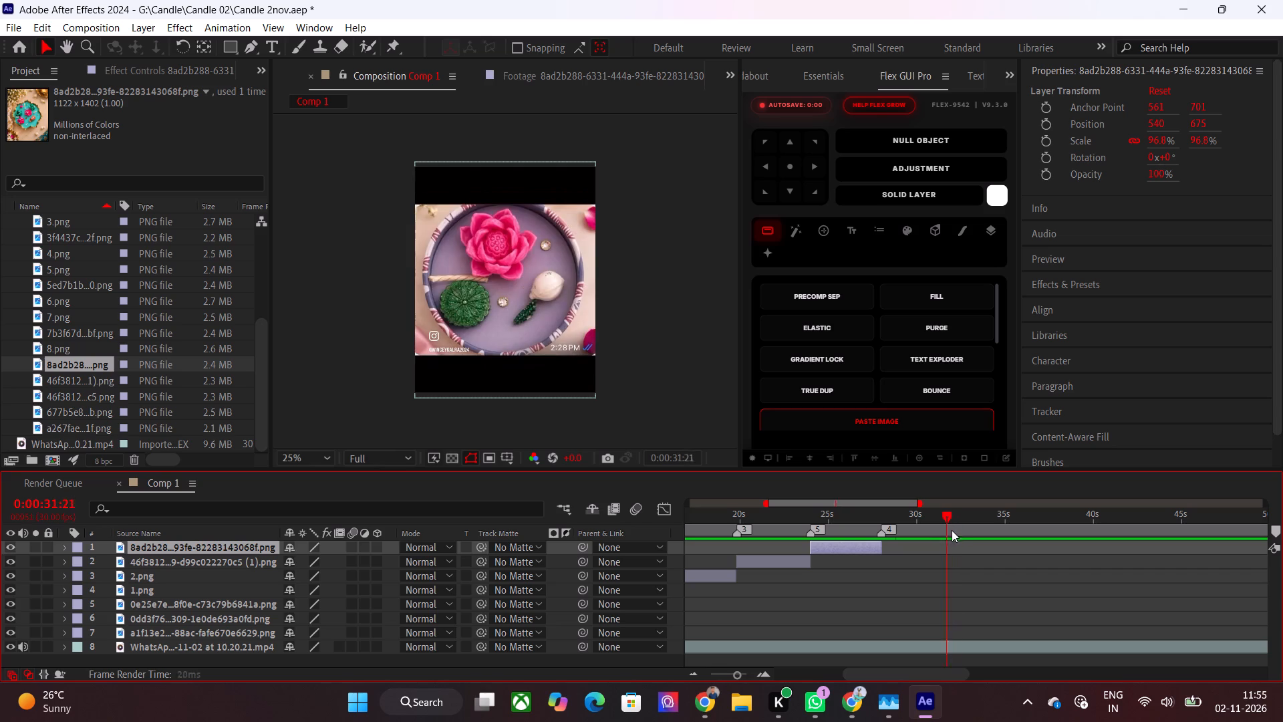
left_click_drag(952, 530, 953, 531)
left_click(1272, 528)
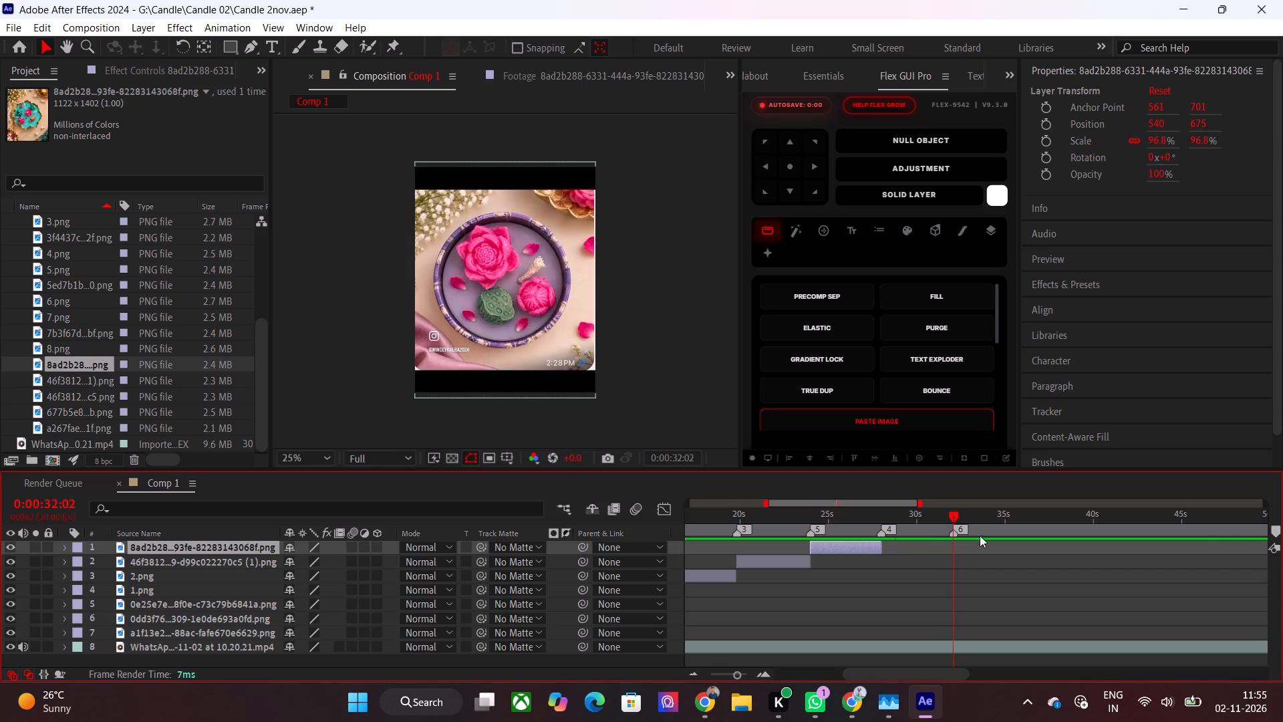
Place the 7b3f67d candle image as the top layer and trim it to run from 0:00:28:00 to 0:00:32:02.
left_click_drag(945, 520, 933, 521)
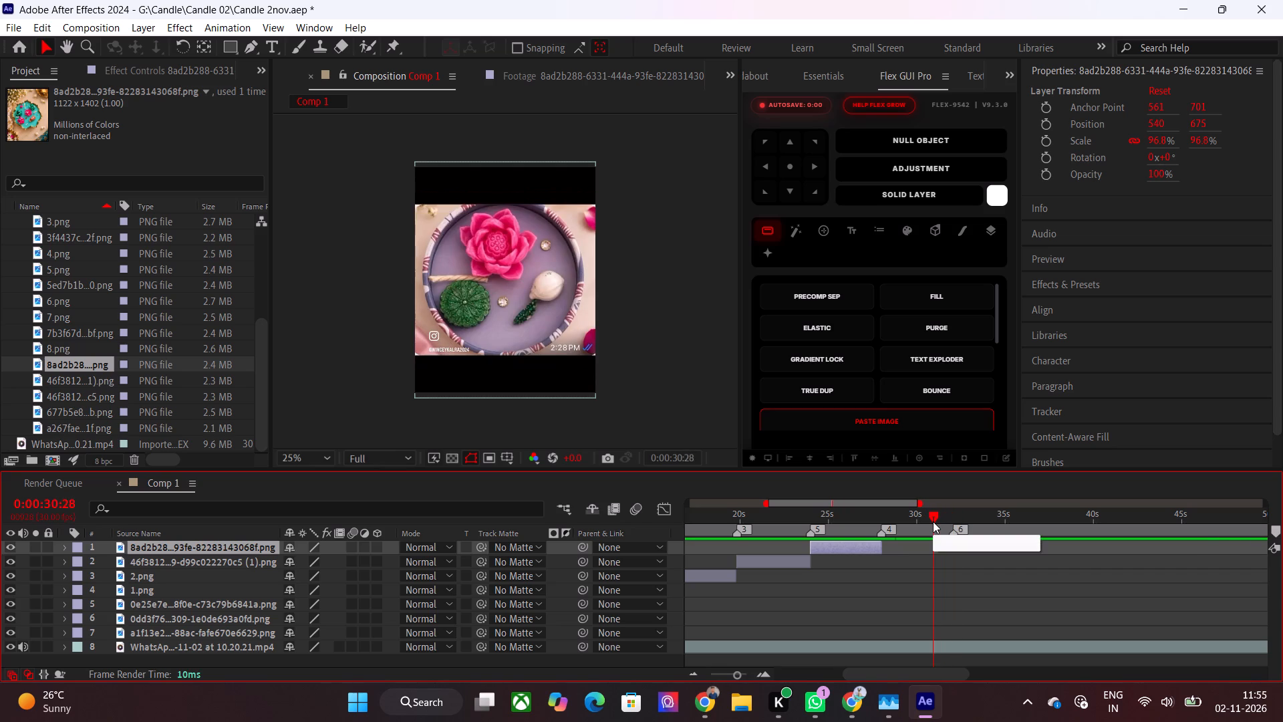
left_click(96, 342)
double_click(78, 330)
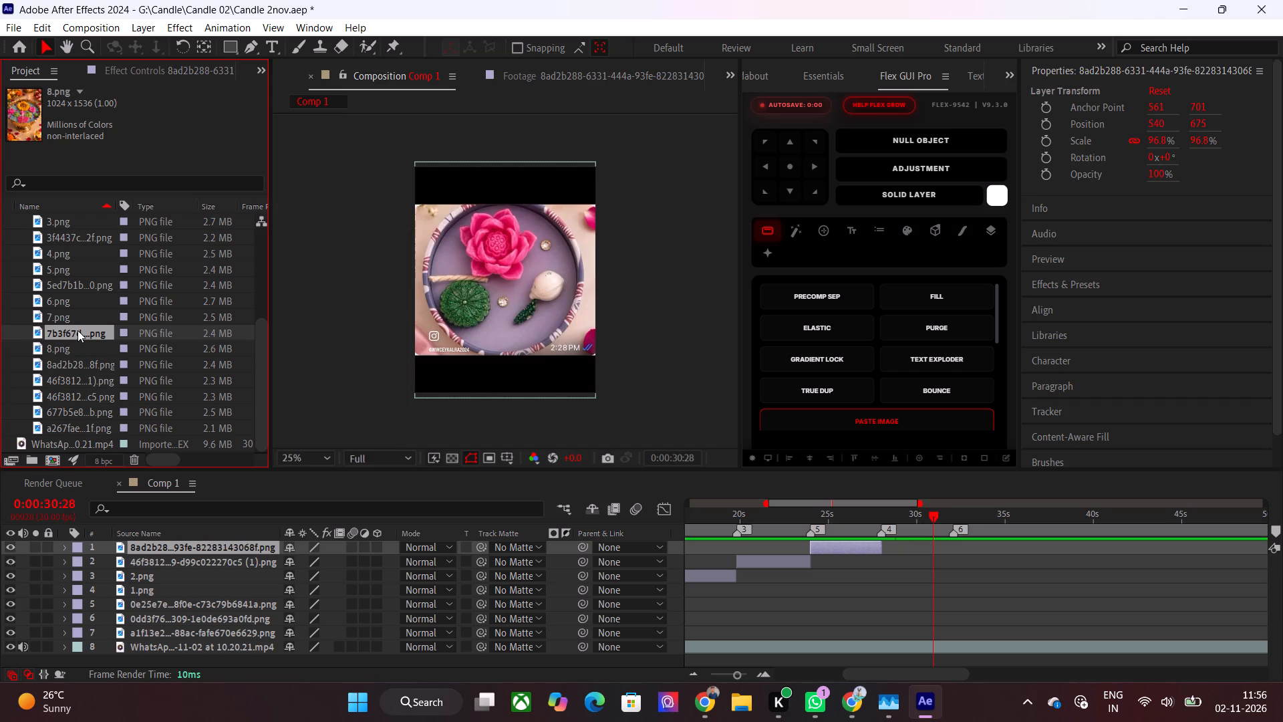
left_click_drag(73, 332, 807, 510)
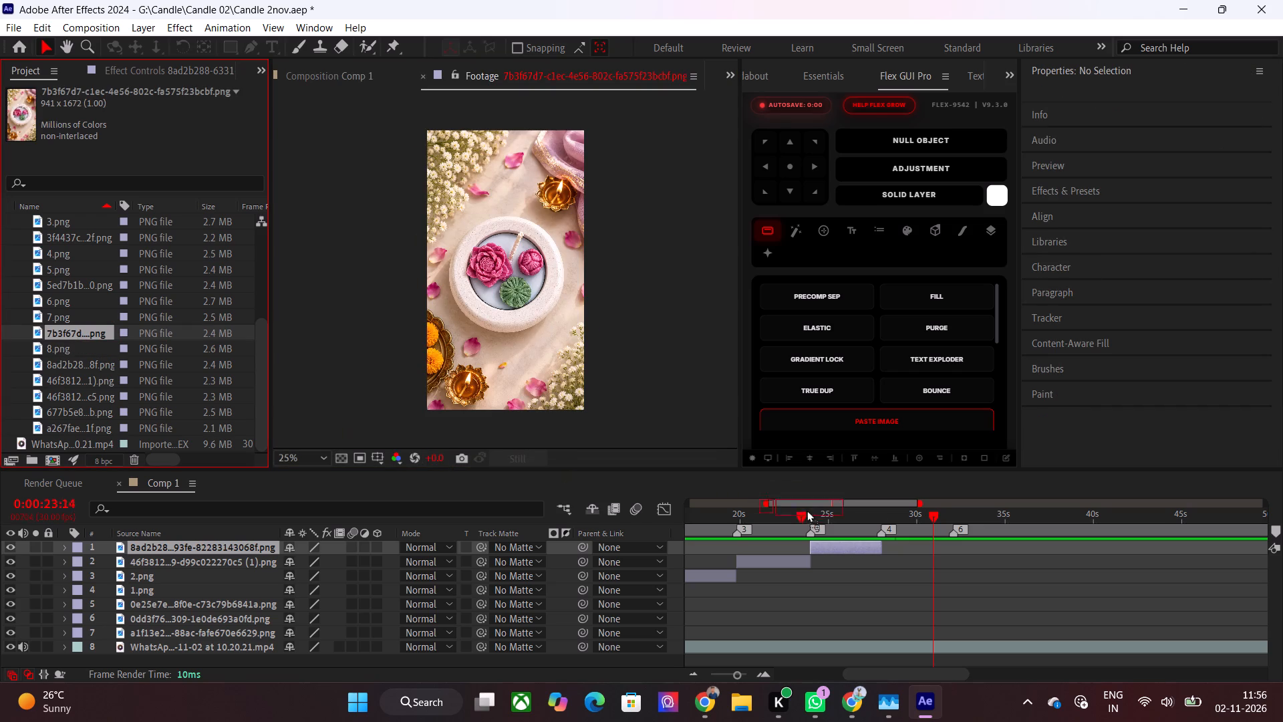
left_click_drag(807, 510, 865, 541)
left_click_drag(903, 523, 901, 536)
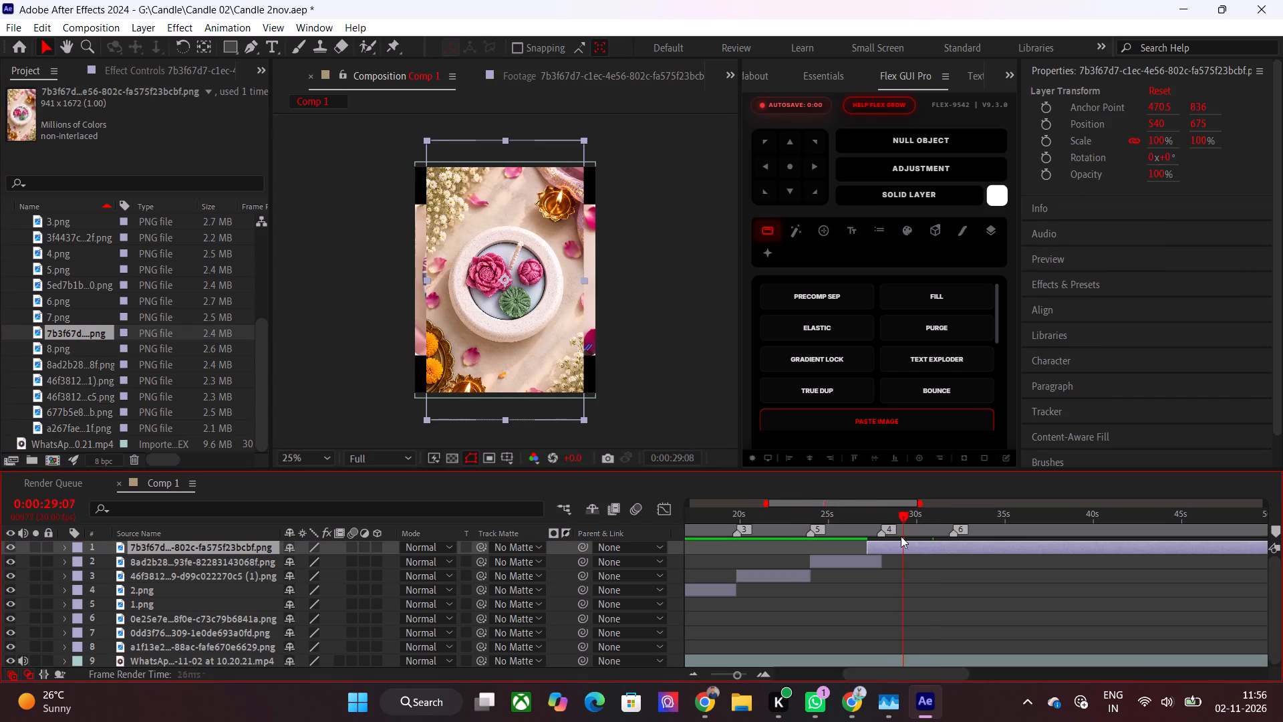
left_click_drag(901, 536, 887, 555)
key("alt+bracketleft")
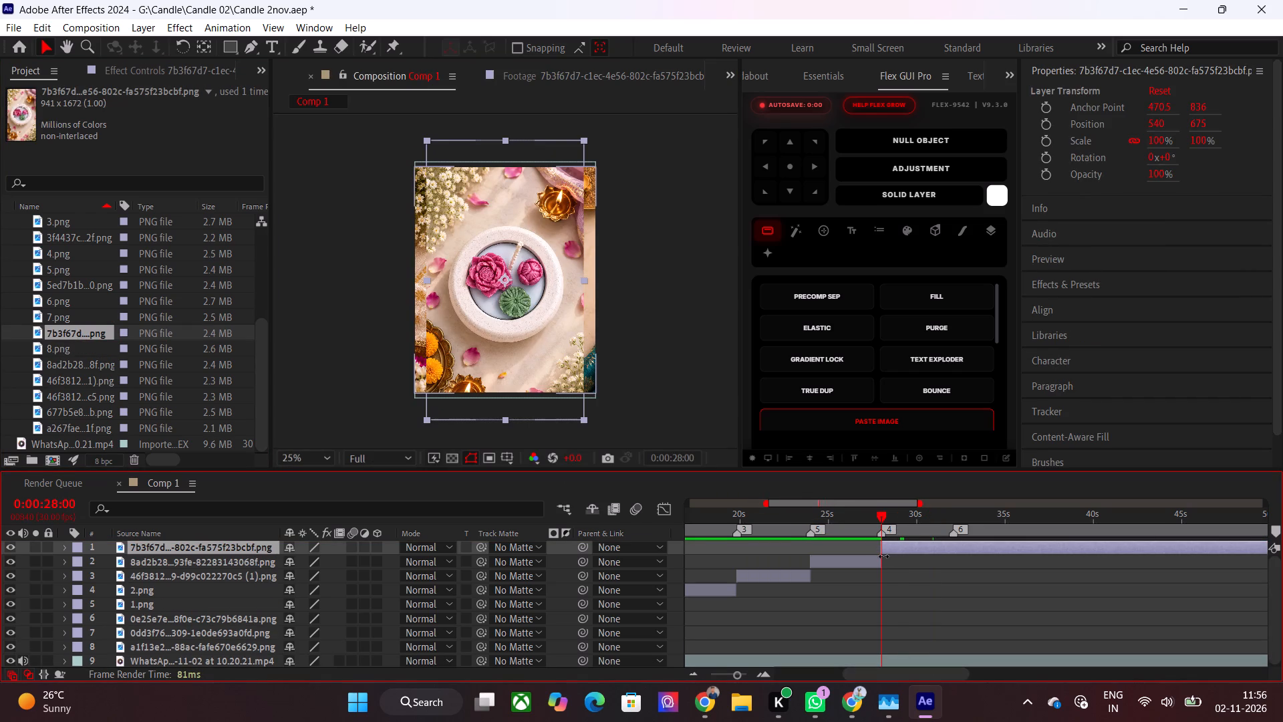
left_click_drag(936, 517, 956, 525, "shift")
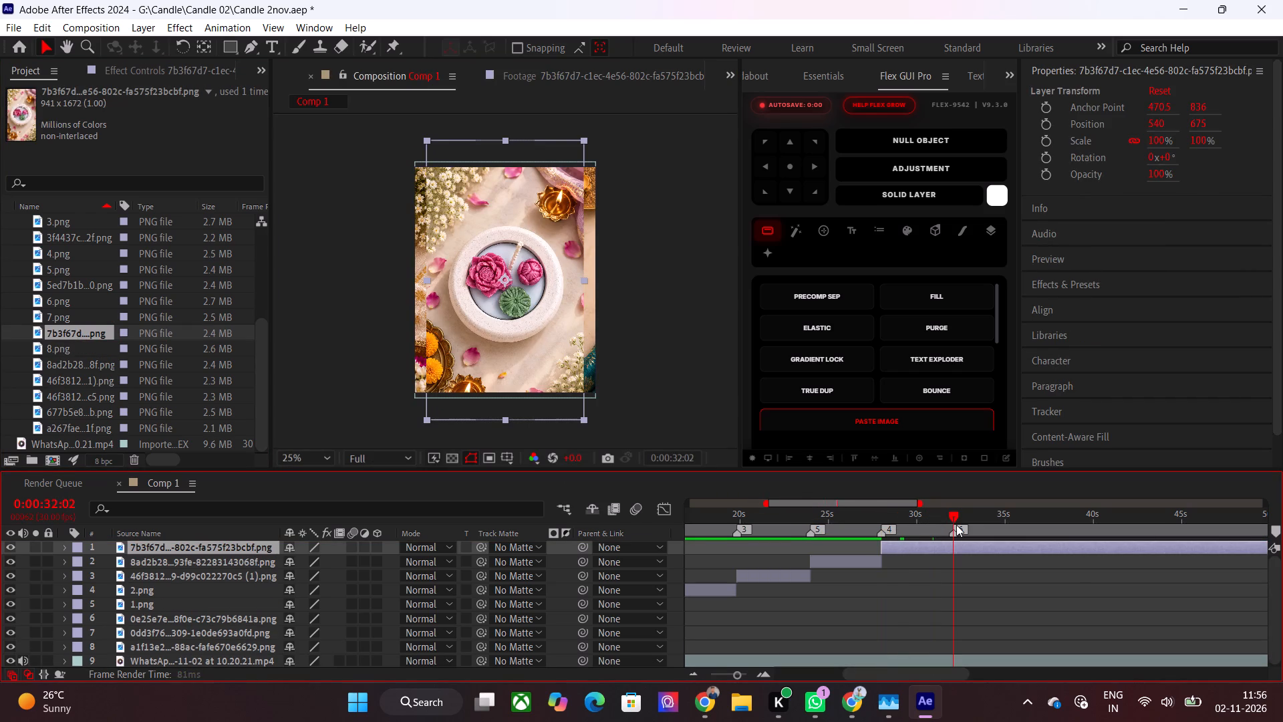
left_click_drag(956, 525, 956, 525, "shift")
key("alt+bracketright")
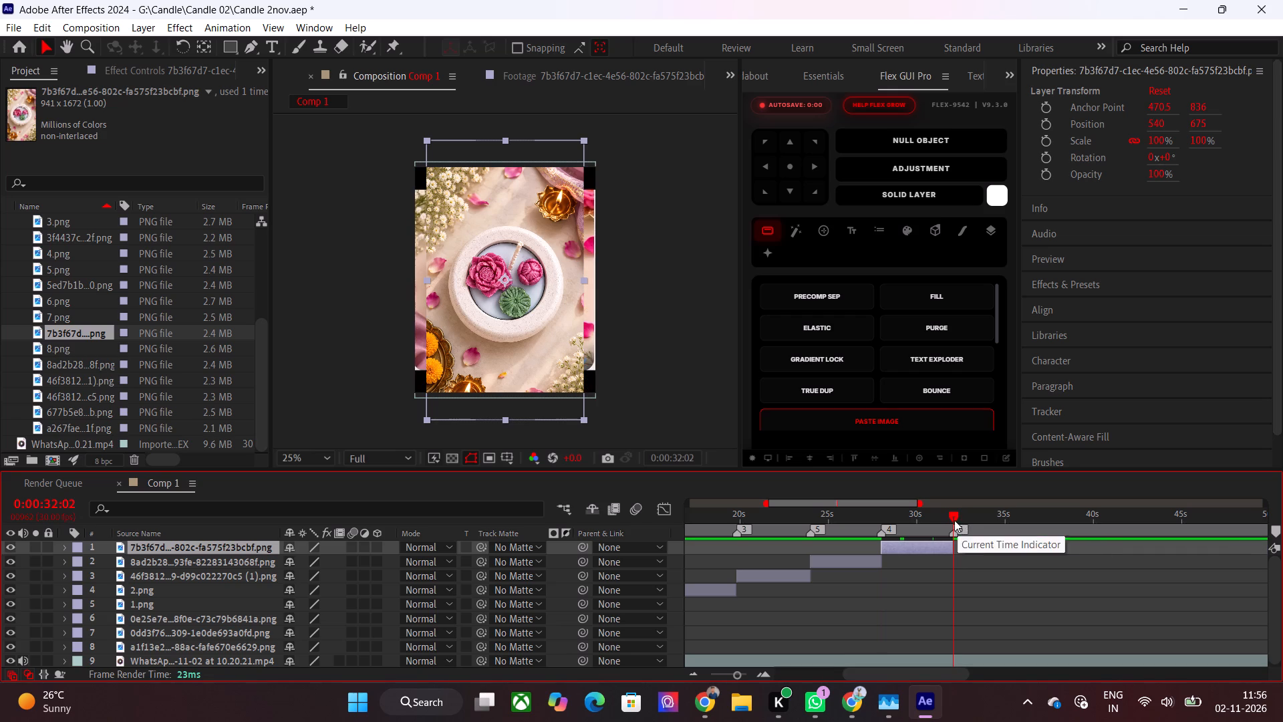
Add a composition marker at 0:00:36:01, where the reference video changes to the purple flower candle shot.
left_click_drag(949, 516, 946, 534)
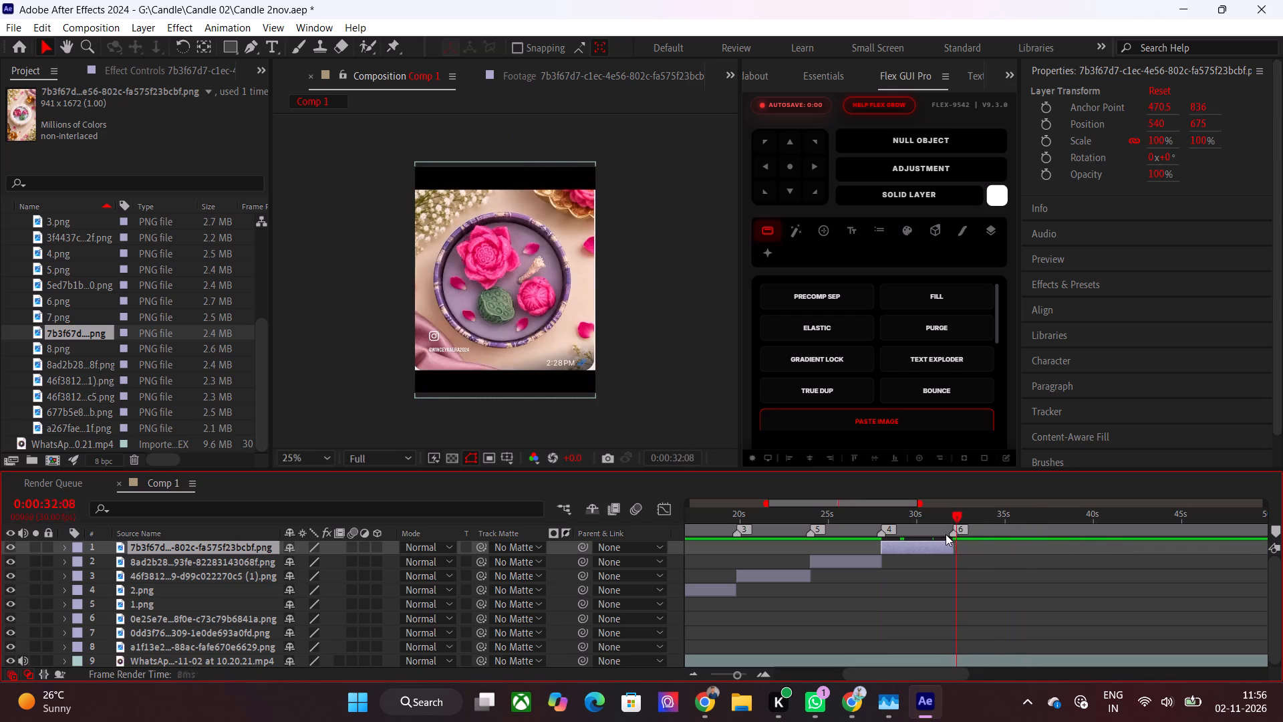
left_click_drag(946, 534, 1023, 546)
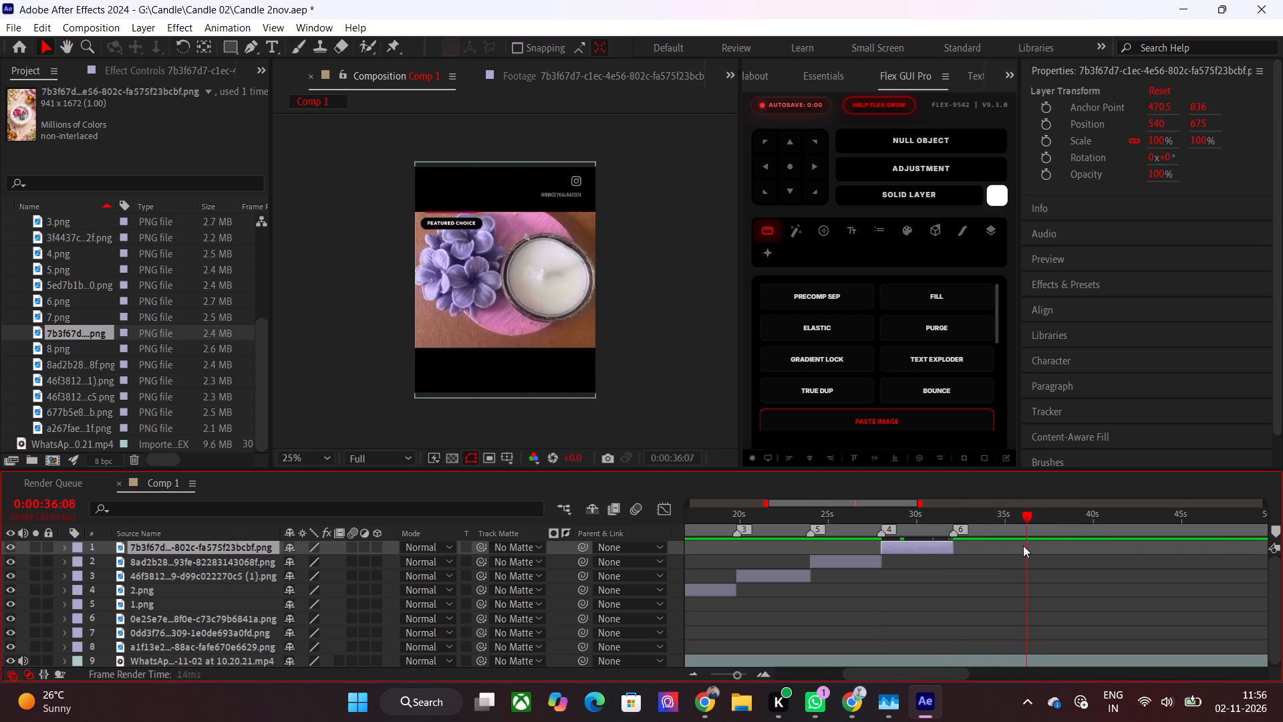
left_click_drag(1023, 546, 1026, 543)
left_click_drag(1026, 543, 1019, 544)
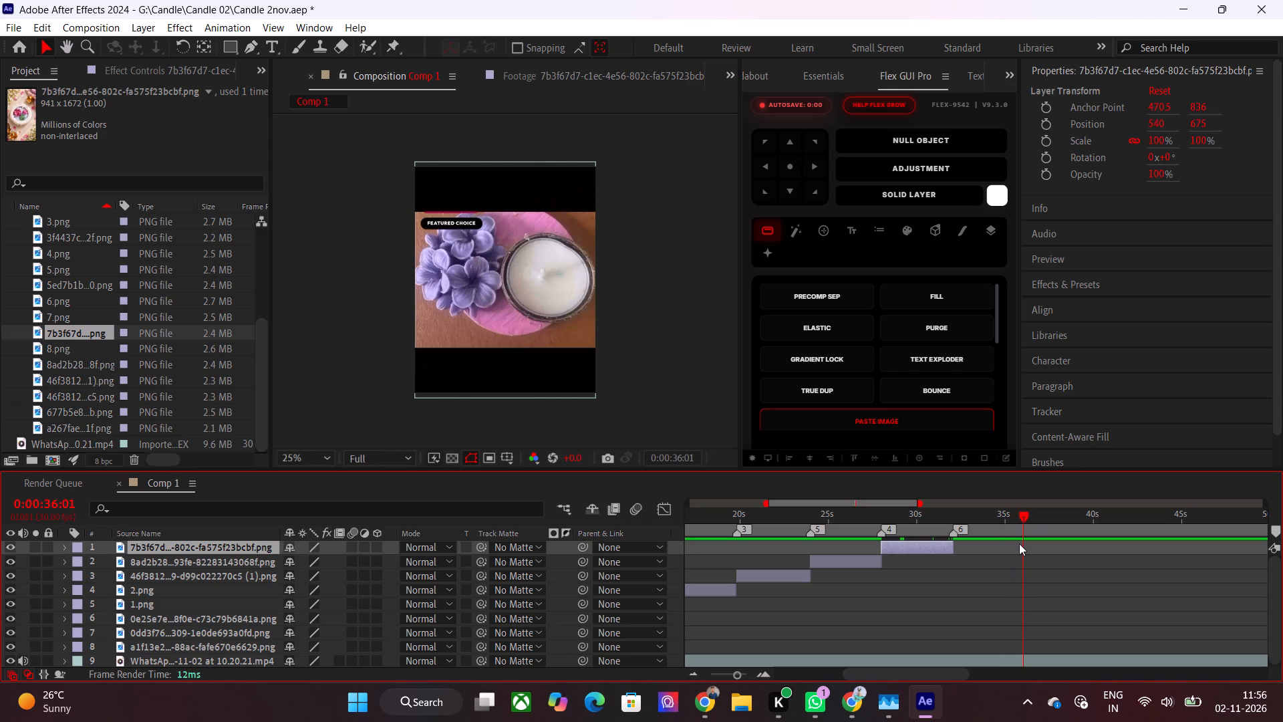
left_click_drag(1019, 544, 1019, 544)
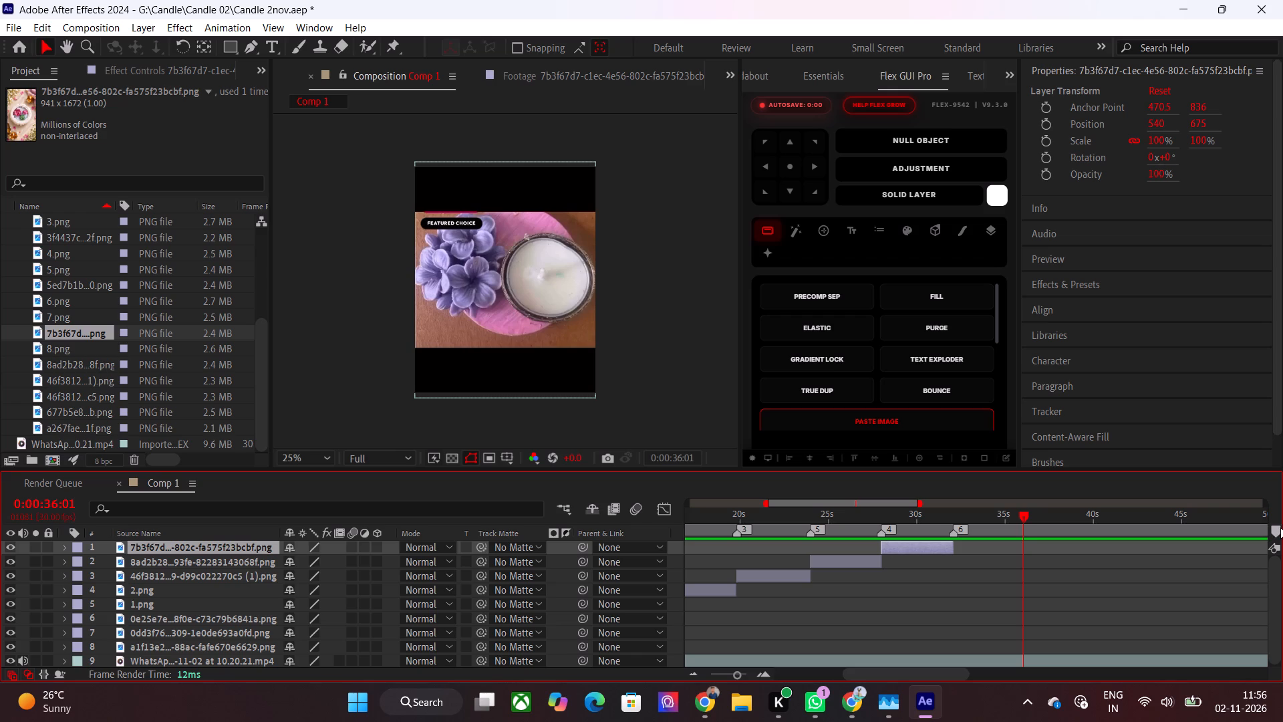
left_click_drag(1275, 527, 1269, 529)
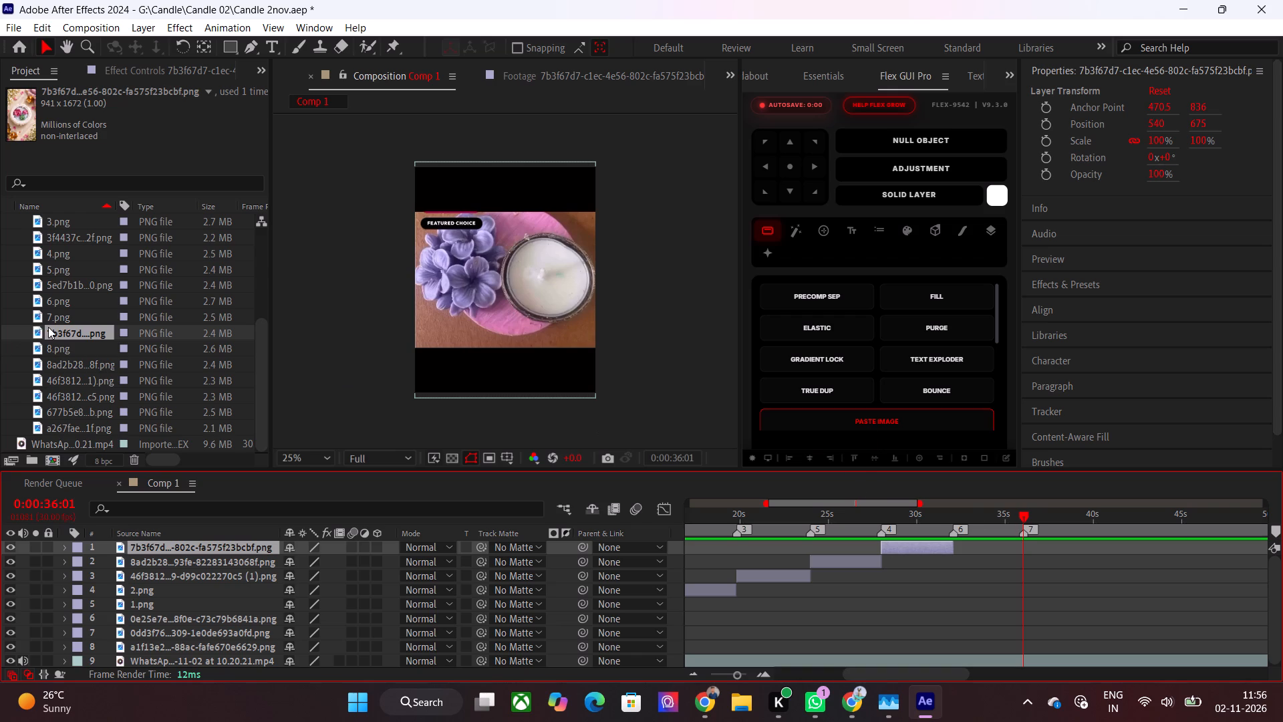
Scale the 7b3f67d image layer to fill the composition using Fill Comp.
left_click_drag(941, 513, 939, 517)
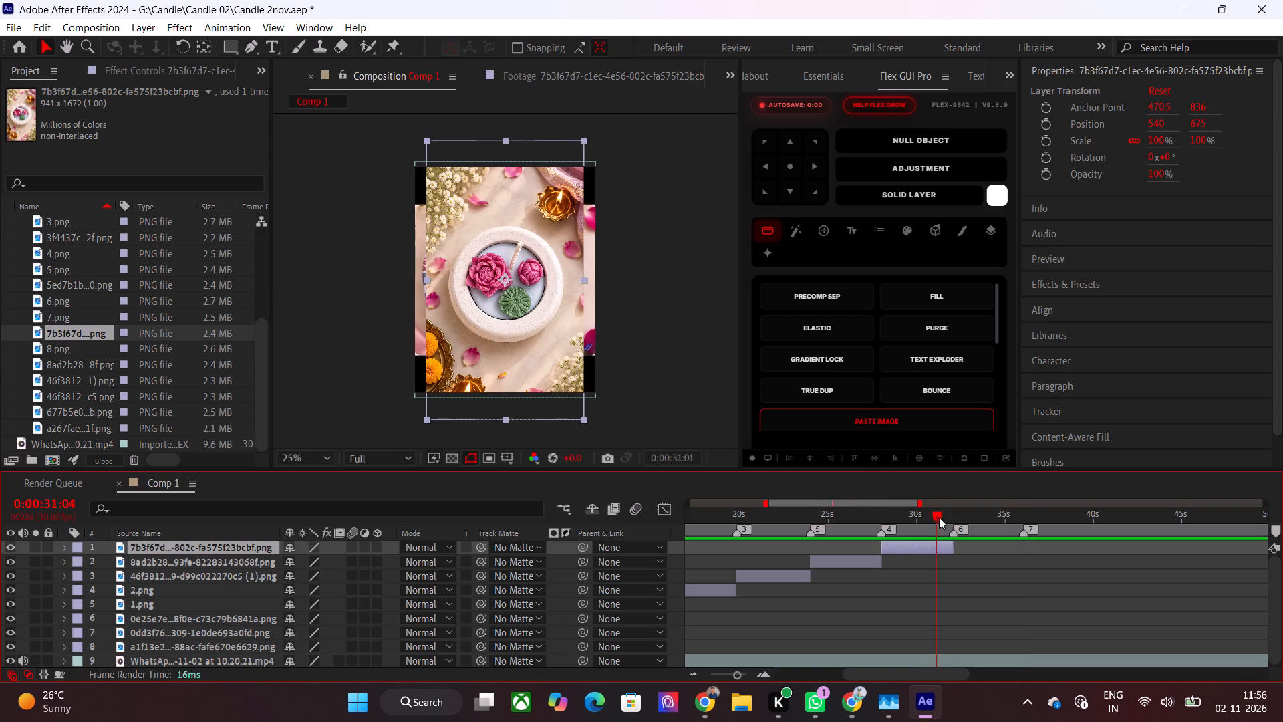
left_click_drag(939, 517, 944, 522)
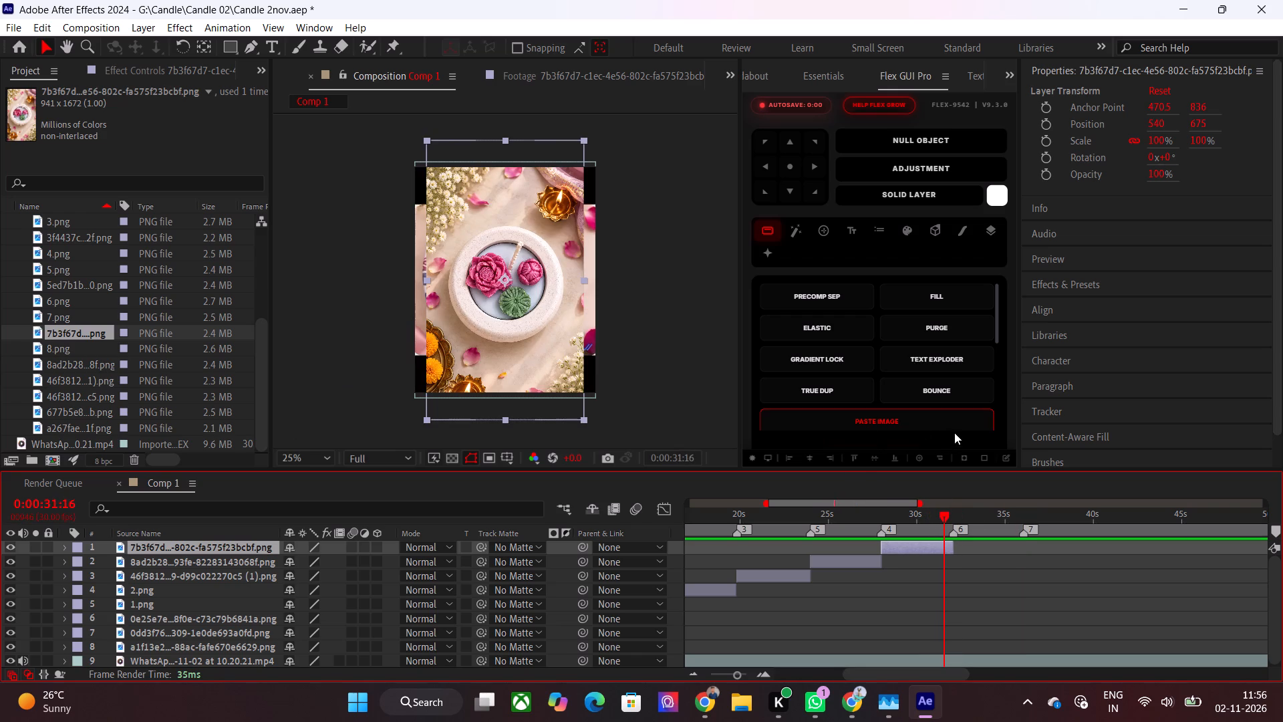
left_click(977, 457)
Place 7.png as the top layer and trim it to run from 0:00:32:02 to 0:00:36:01.
left_click(954, 516)
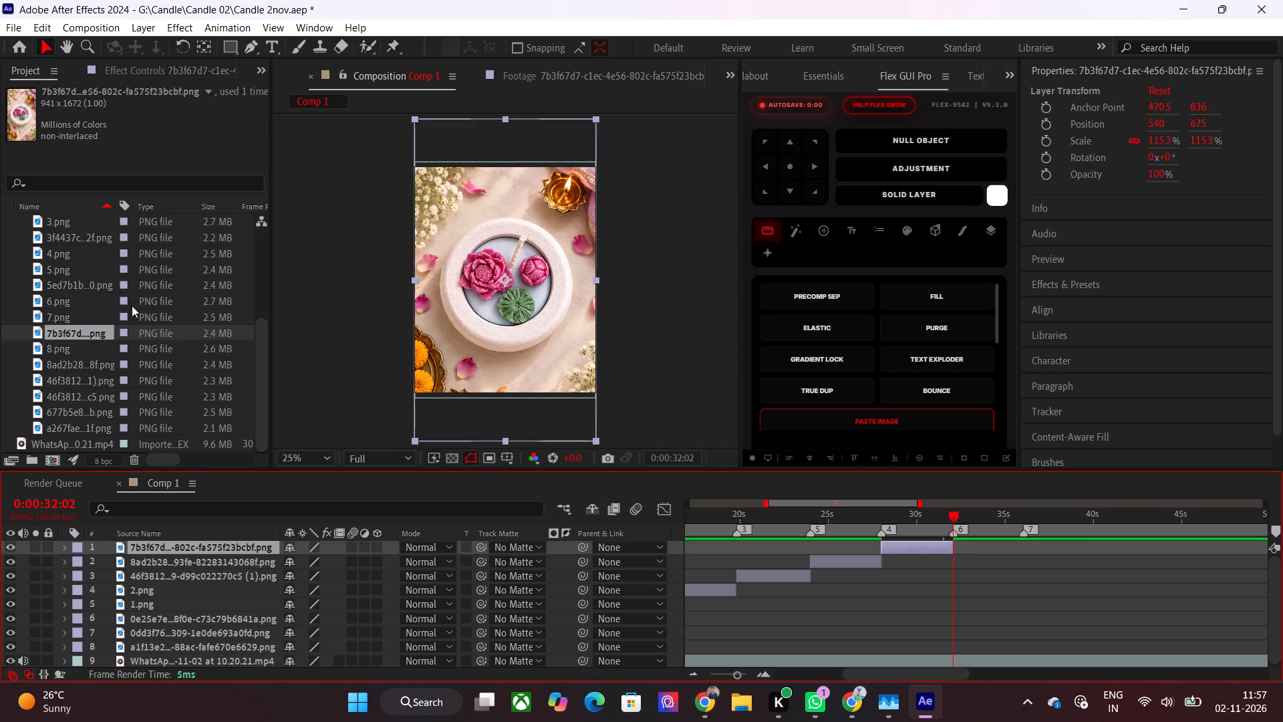
left_click(77, 312)
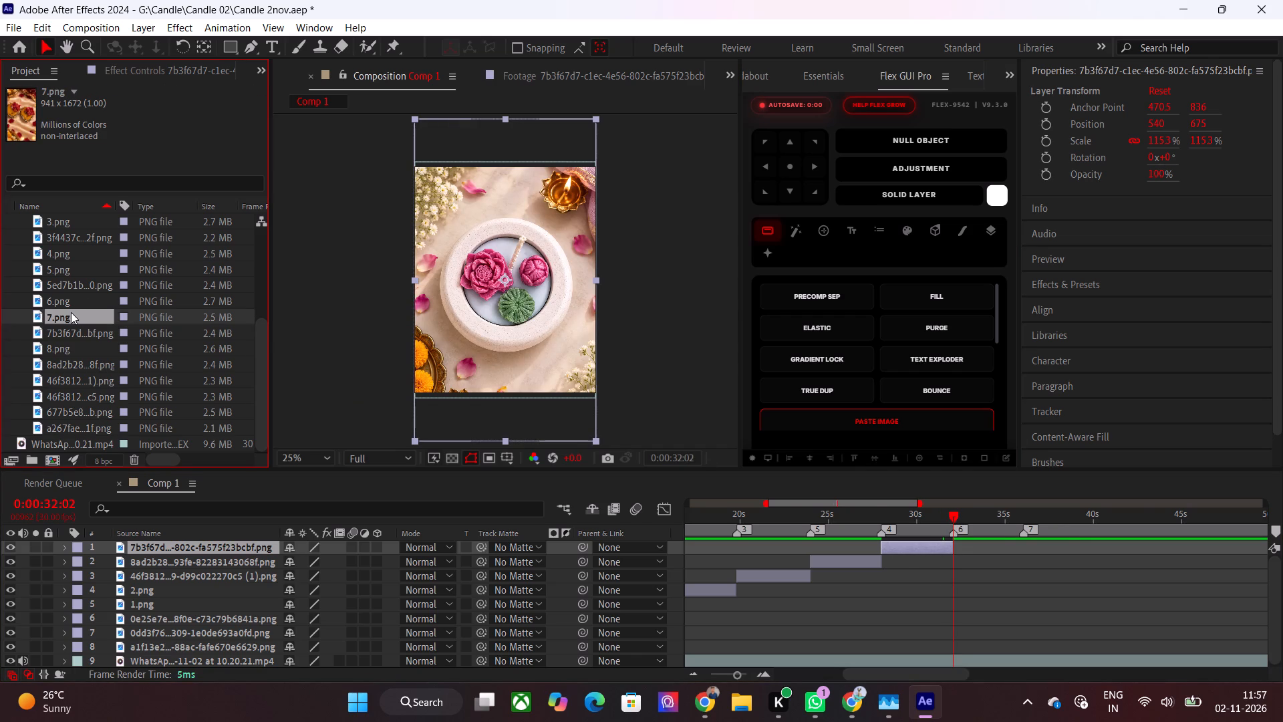
left_click_drag(71, 312, 1000, 540)
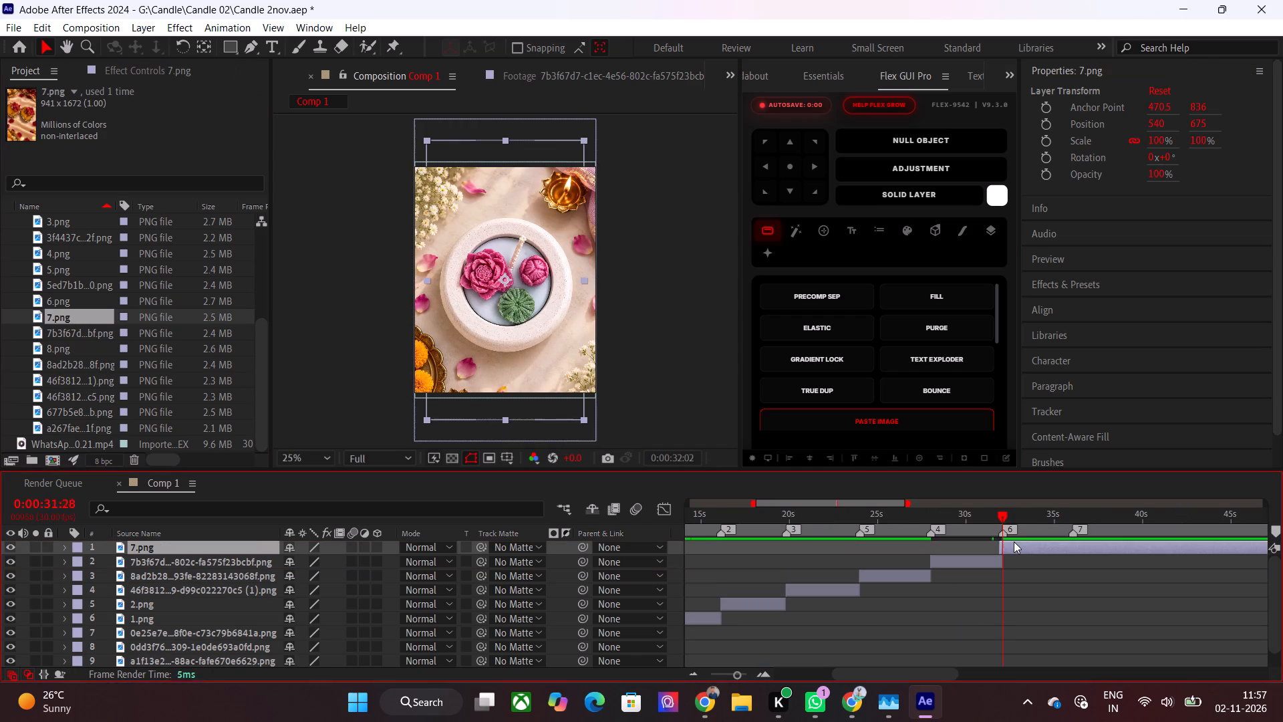
key("alt+bracketleft")
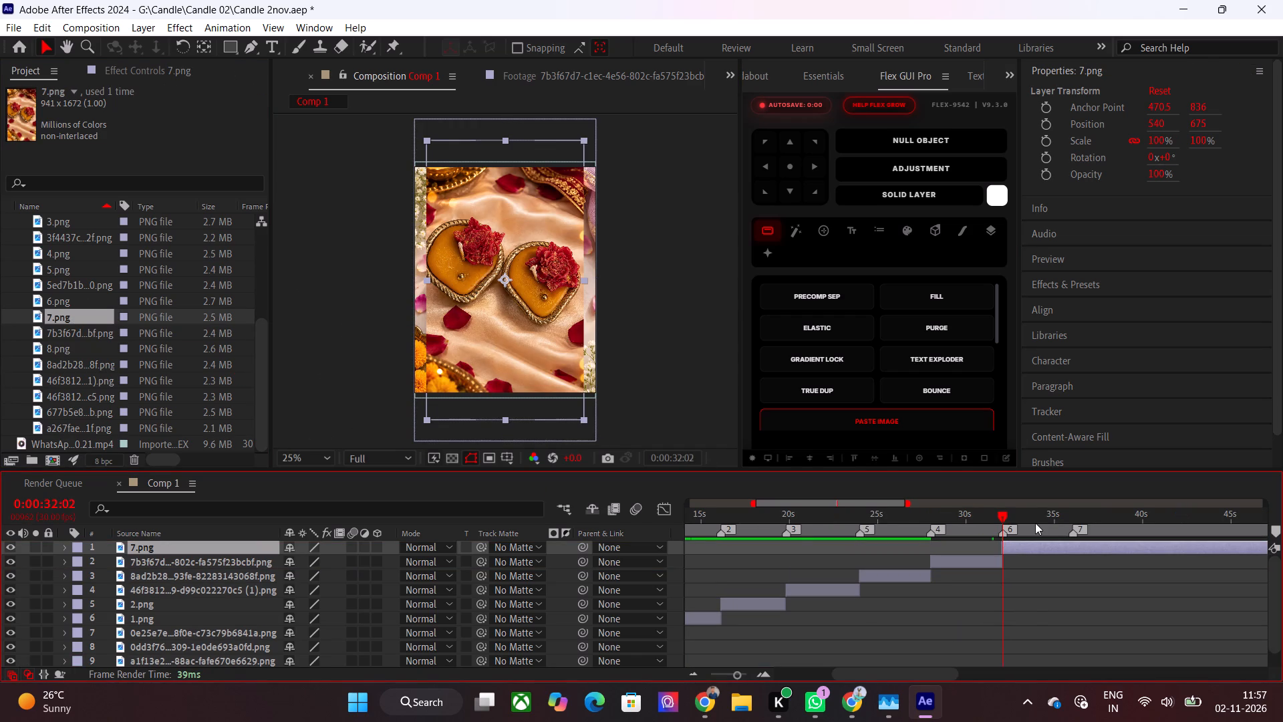
left_click_drag(1035, 523, 1070, 527)
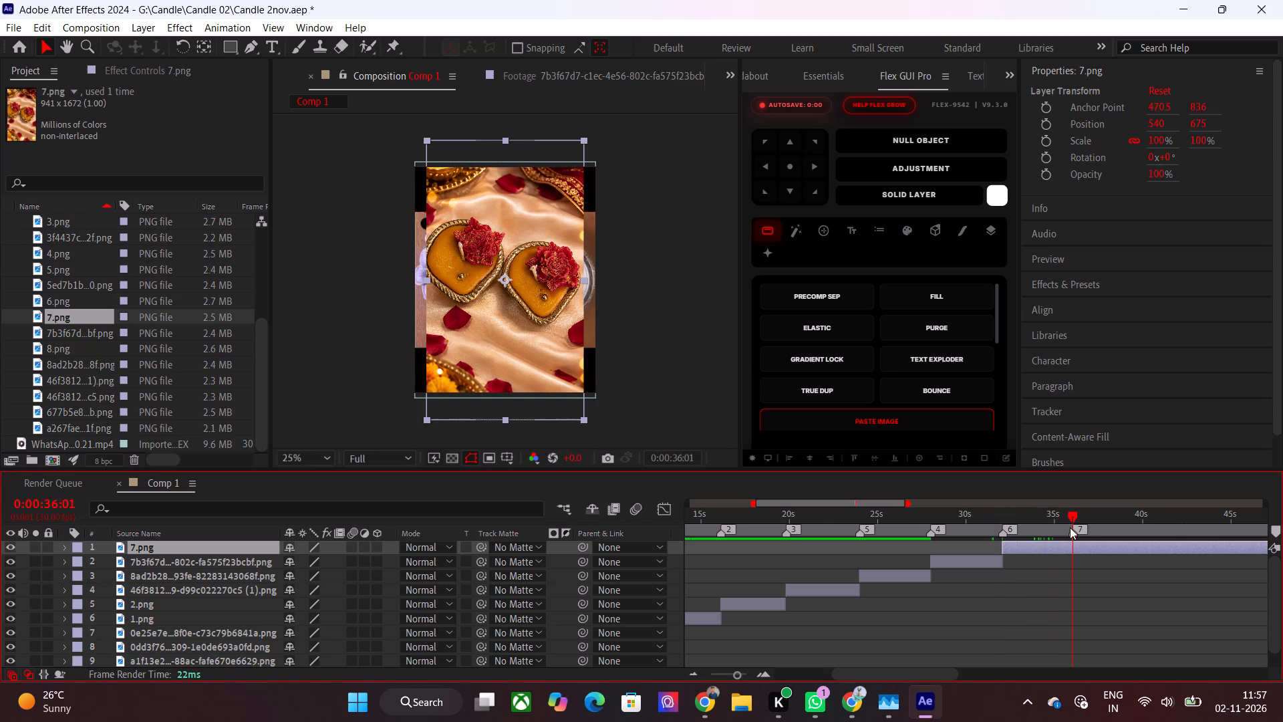
key("alt+bracketright")
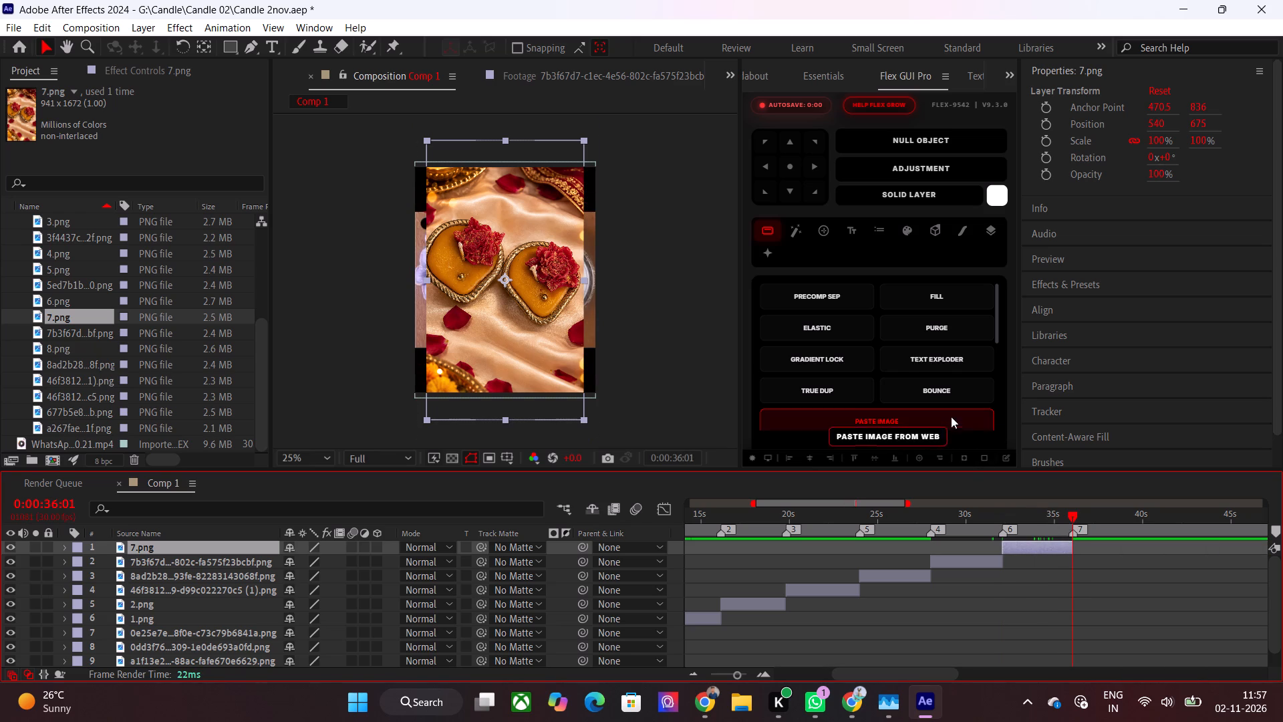
Scale the 7.png layer to fill the composition using Fill Comp.
left_click(985, 462)
Add a composition marker at 0:00:40:04, where the reference video changes to the pink lotus candle shot.
left_click_drag(1107, 517, 1110, 517)
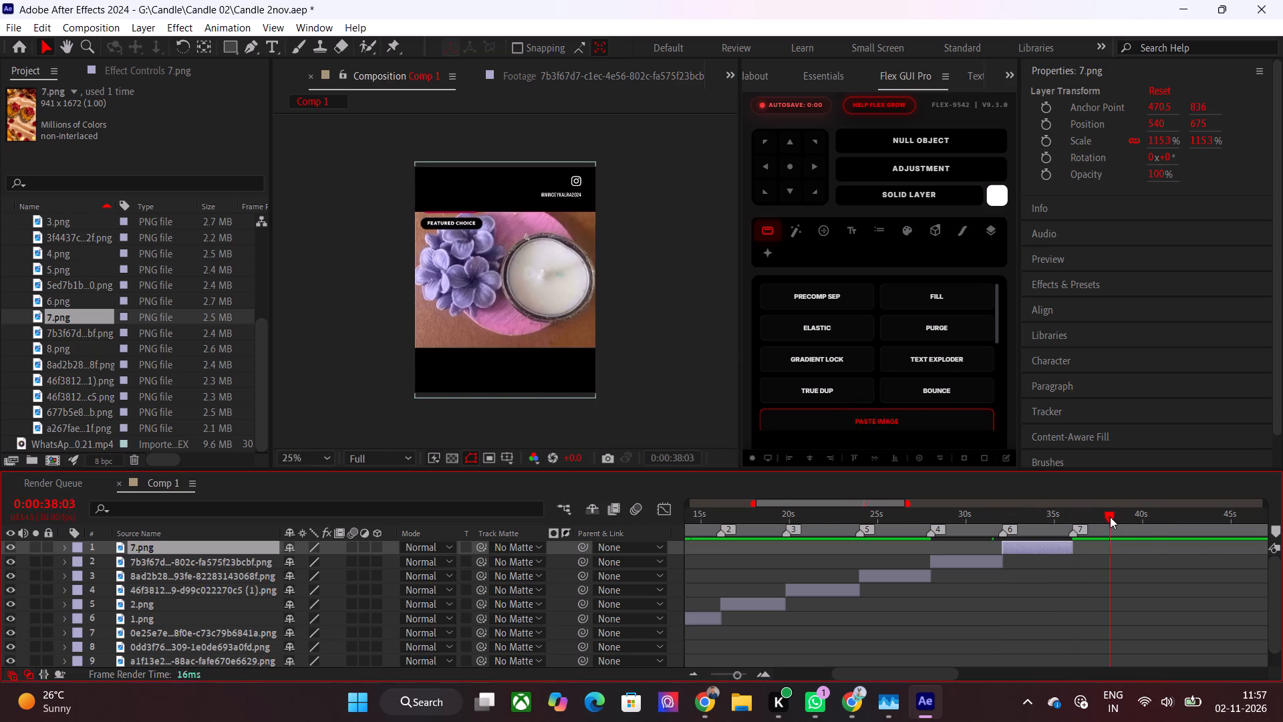
left_click_drag(1110, 517, 1093, 537)
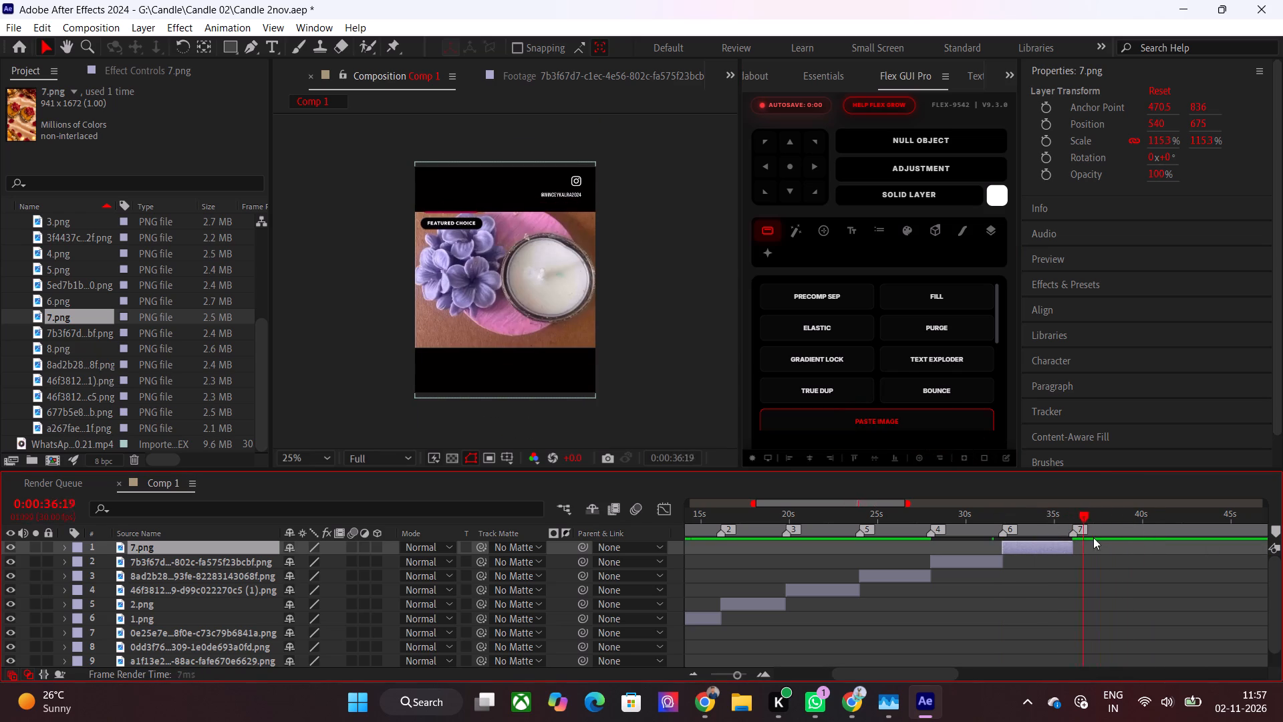
left_click_drag(1093, 537, 1141, 550)
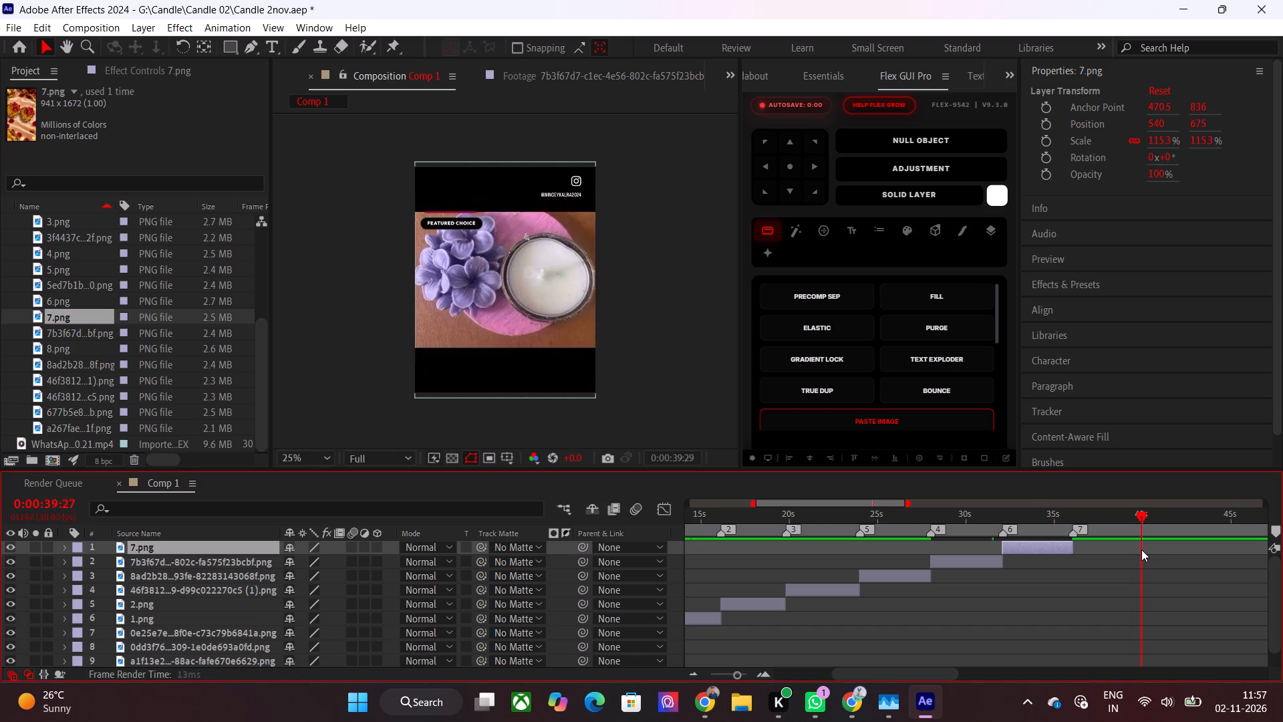
left_click_drag(1141, 550, 1141, 551)
left_click_drag(1141, 551, 1145, 552)
left_click(1272, 528)
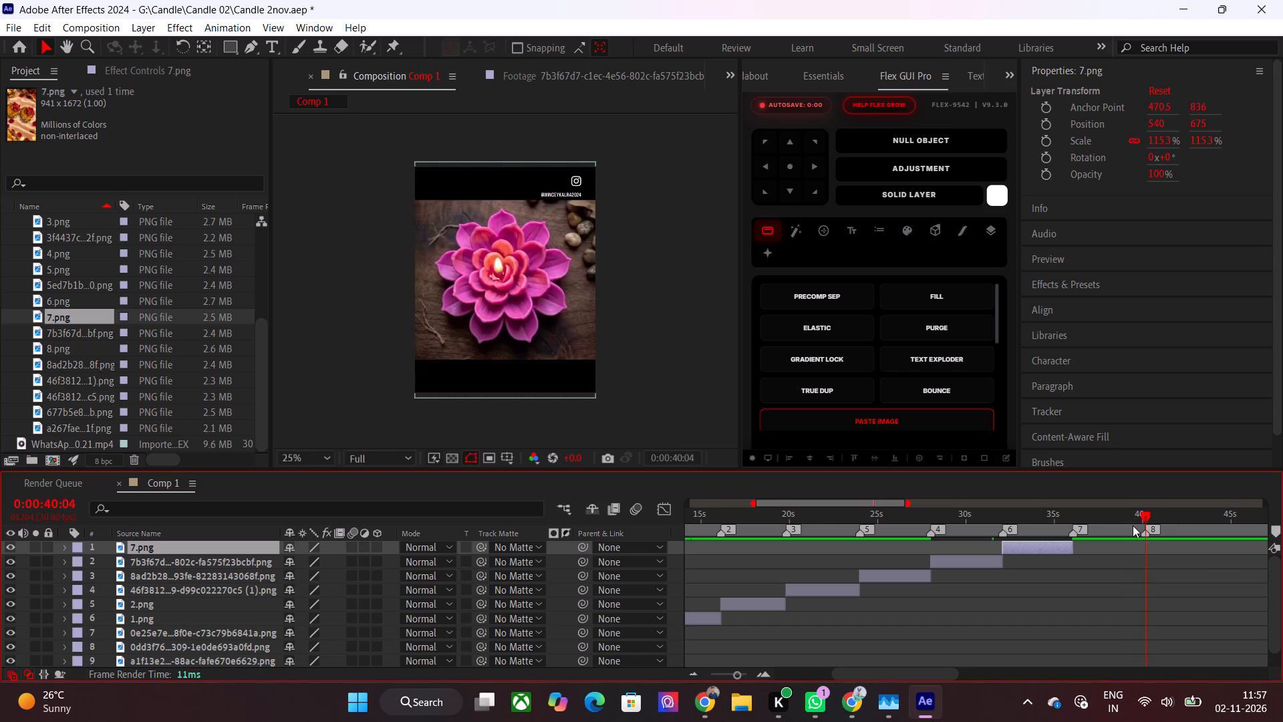
Place 6.png from the project as the top layer, starting at 0:00:36:01 where the 7.png layer ends.
left_click_drag(1129, 521, 1102, 537)
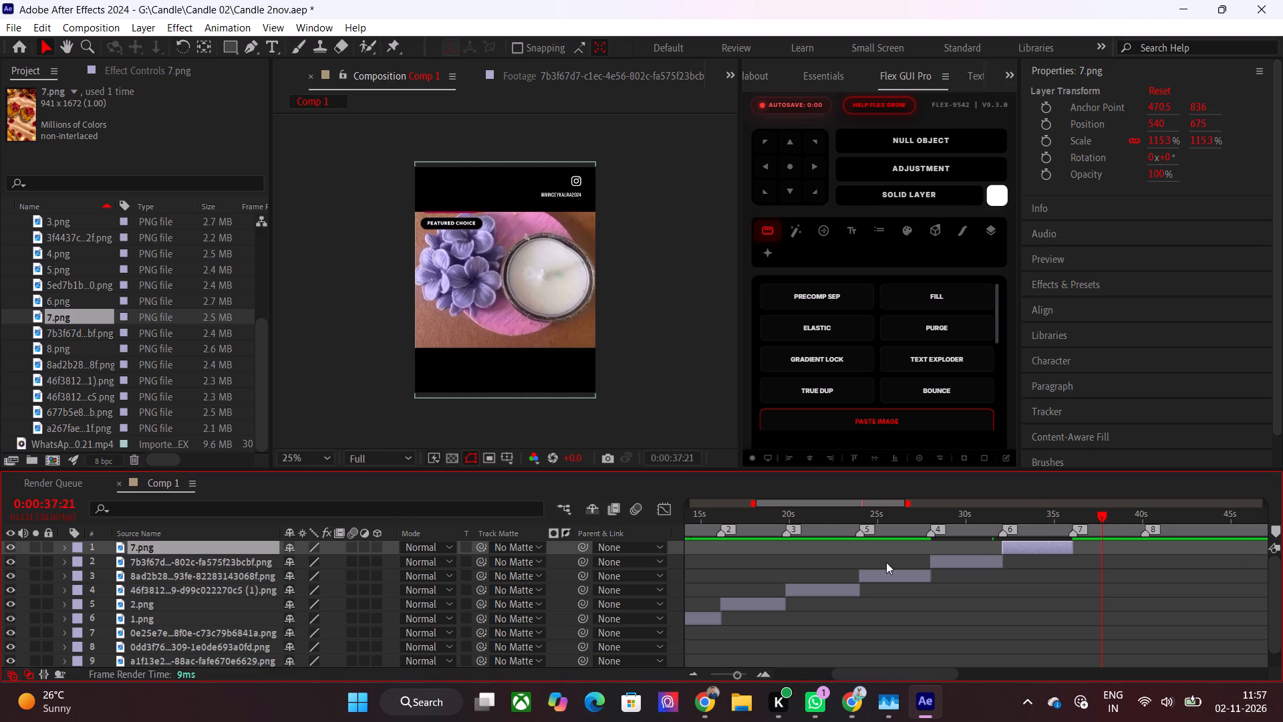
left_click_drag(1093, 523, 1077, 546)
left_click(72, 304)
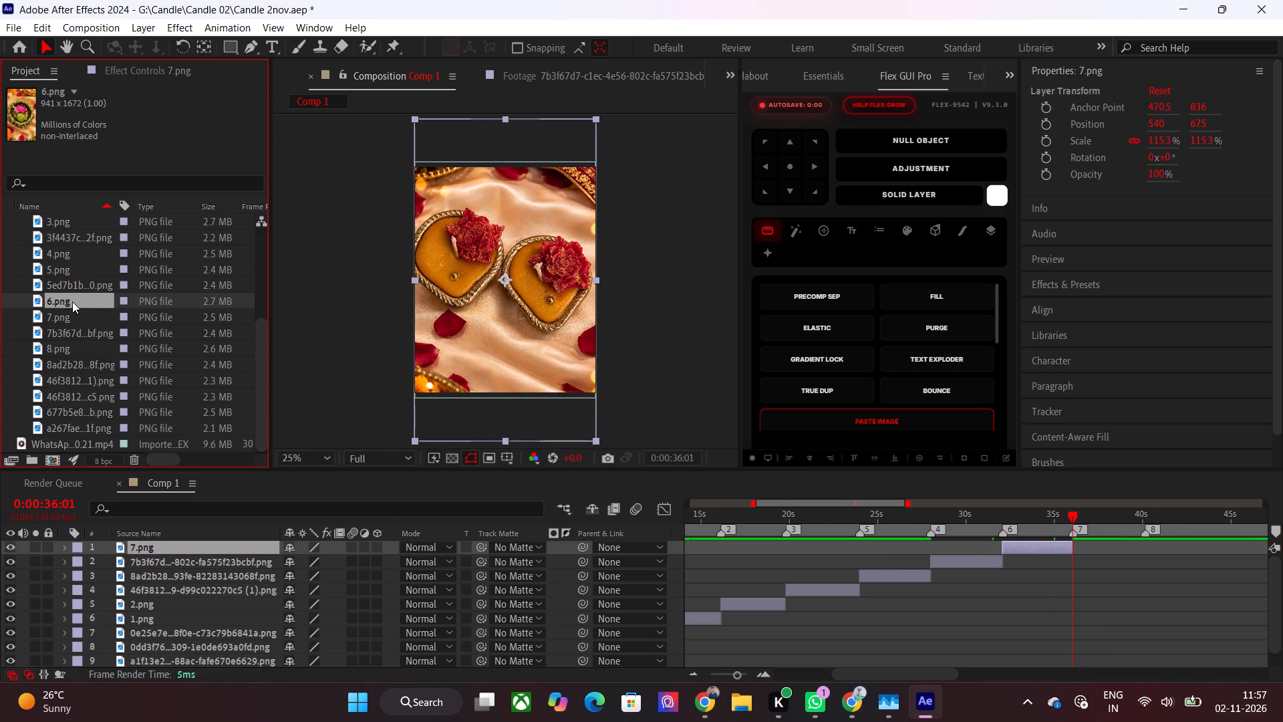
left_click_drag(70, 301, 1091, 543)
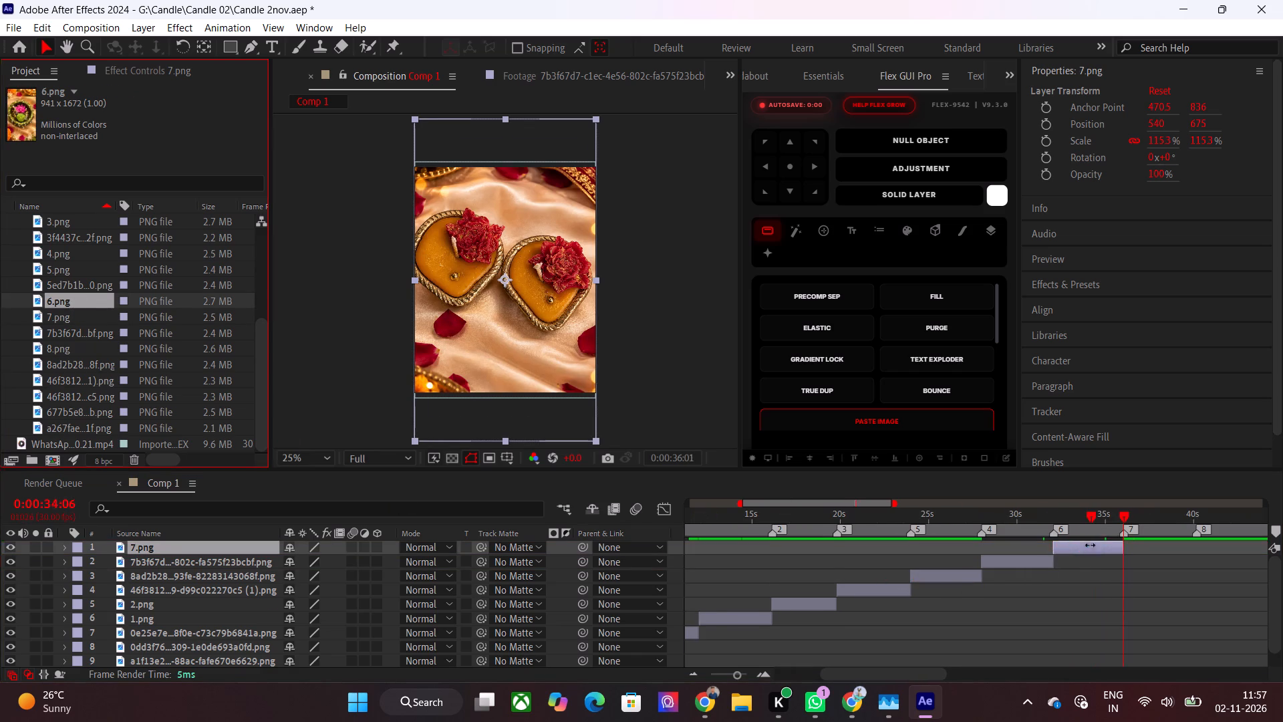
key("alt+bracketleft")
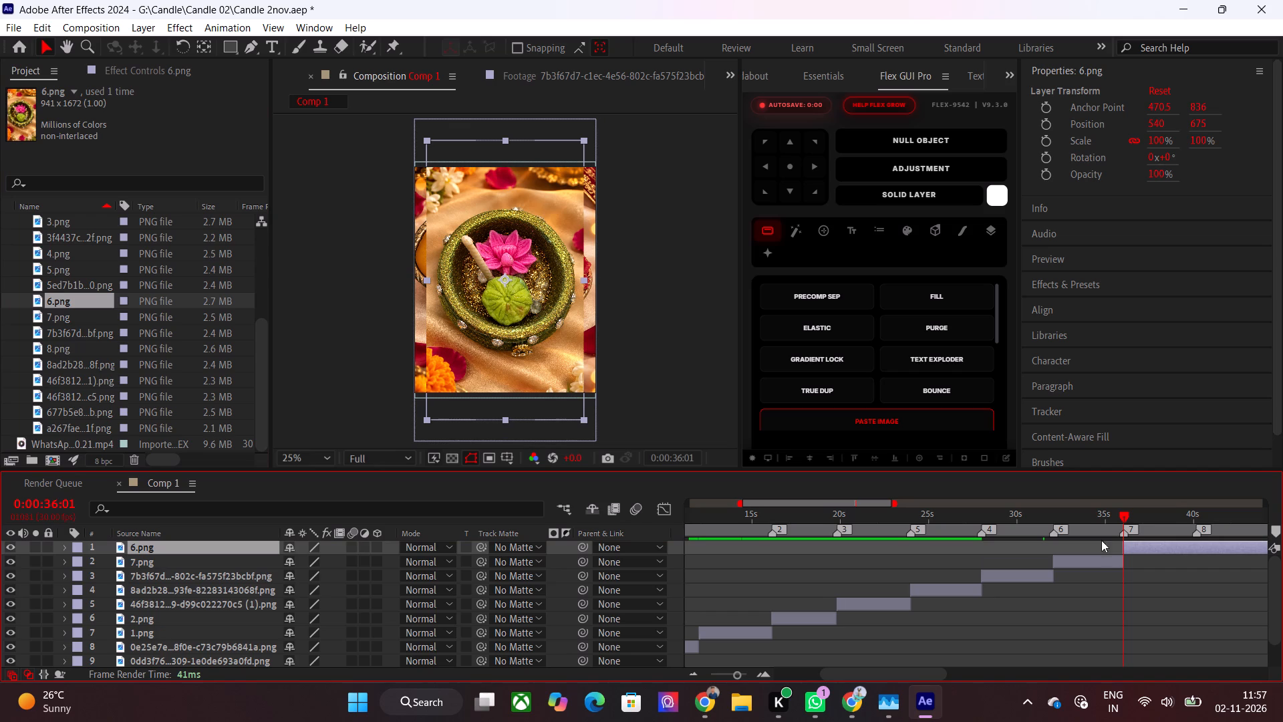
Scale the 6.png layer to fill the composition using Fill Comp.
left_click(988, 465)
Trim the end of the 6.png layer to the marker at 0:00:40:04.
left_click_drag(1169, 523, 1171, 524)
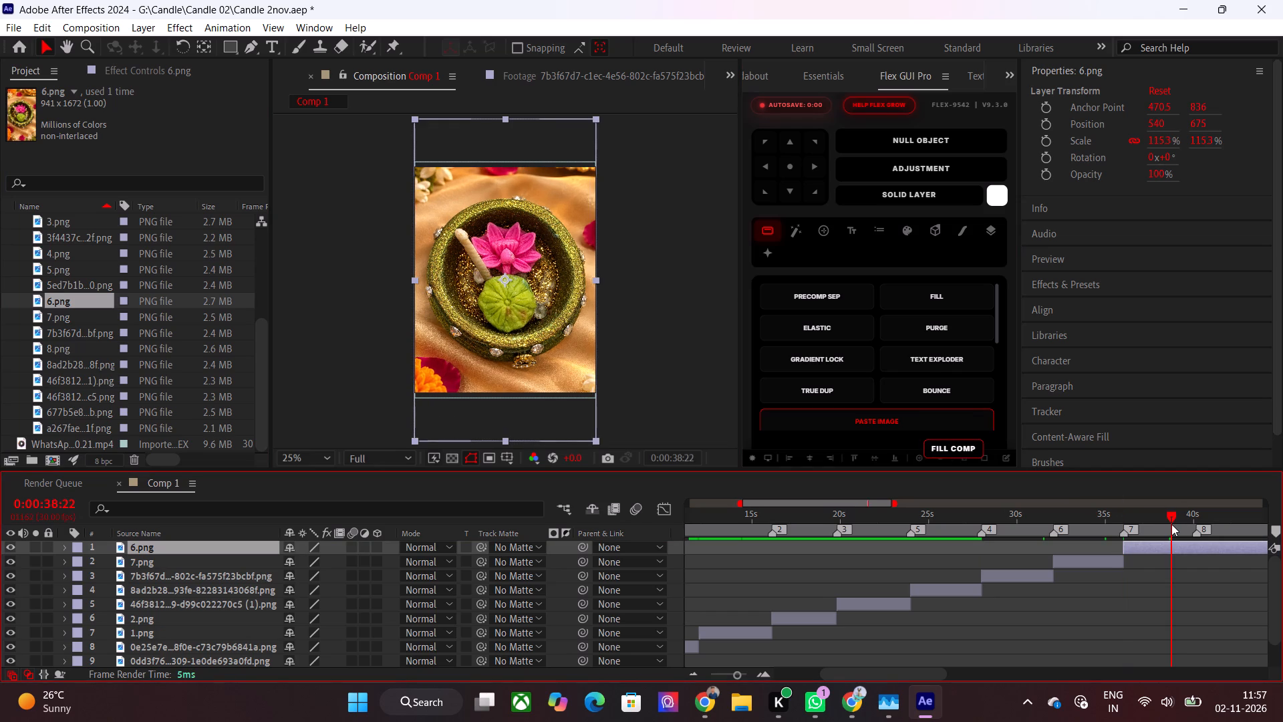
left_click_drag(1171, 524, 1187, 524)
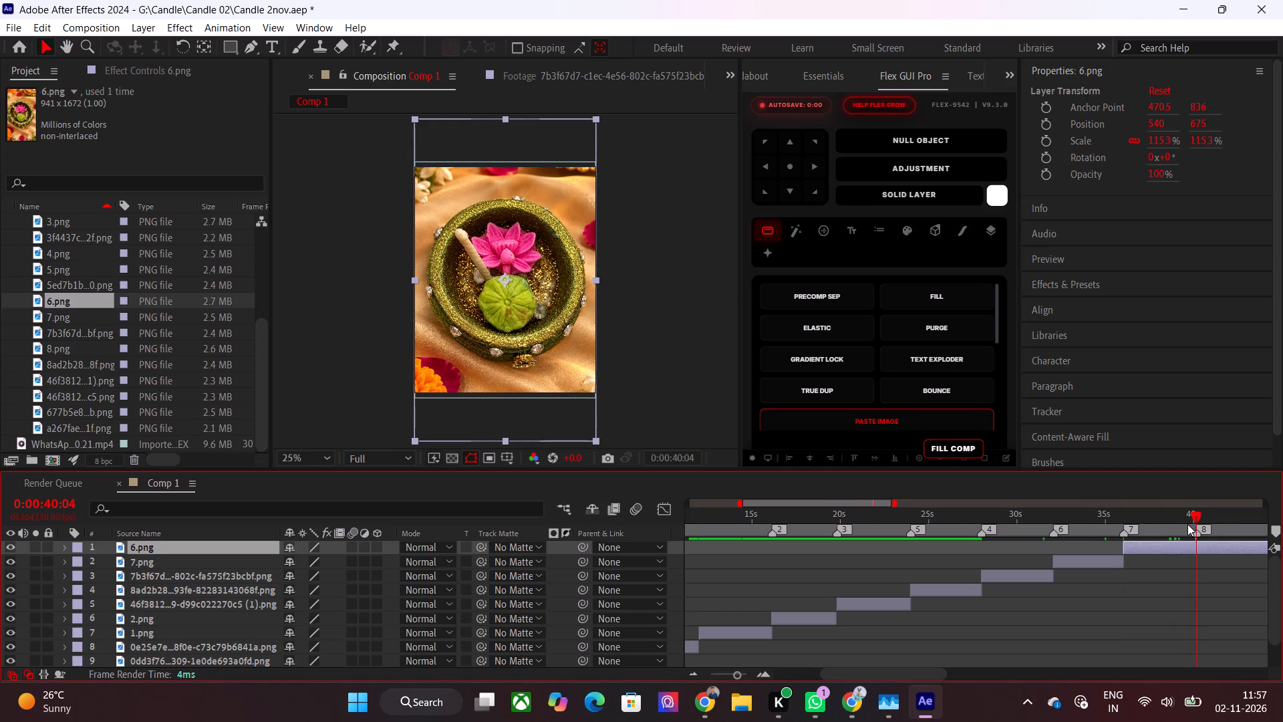
key("alt+bracketright")
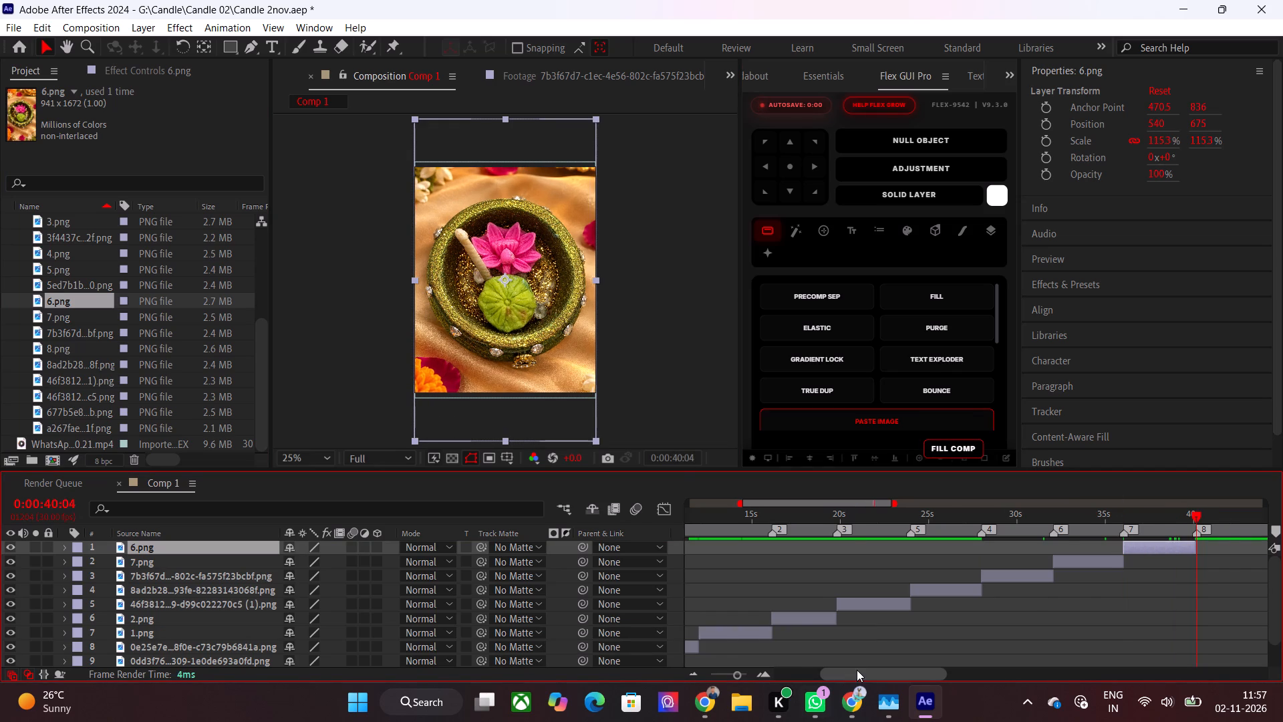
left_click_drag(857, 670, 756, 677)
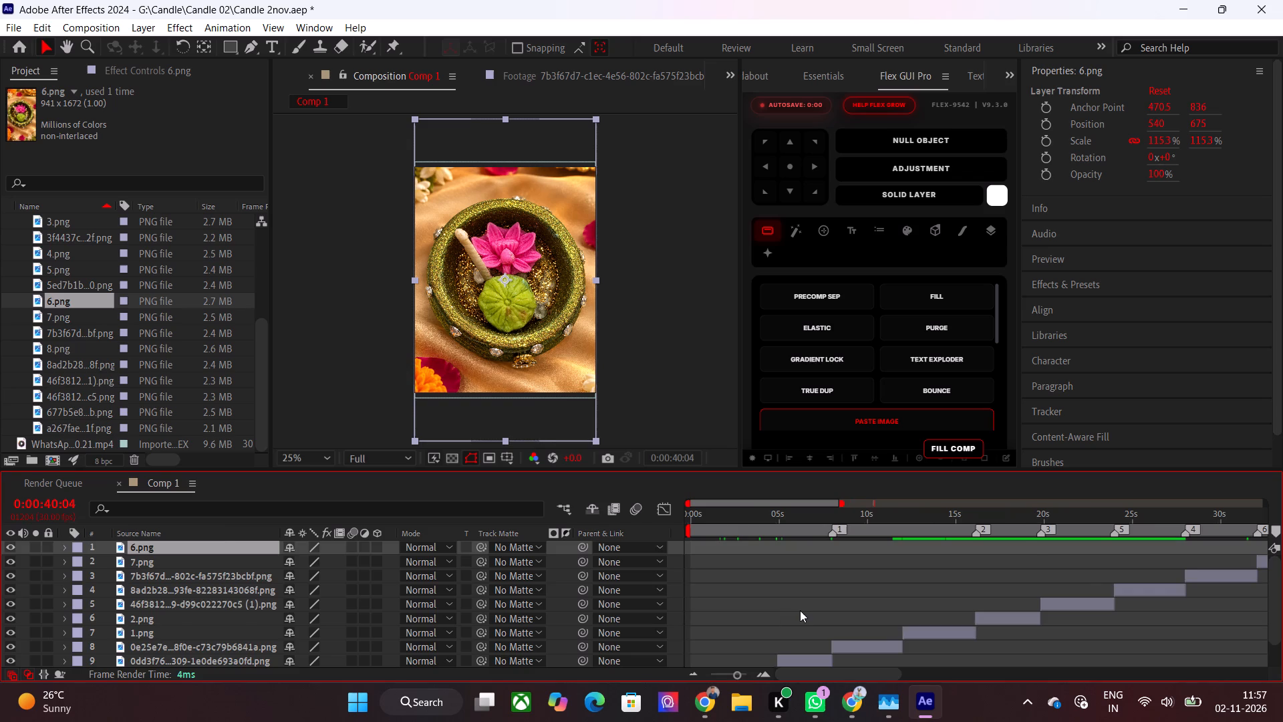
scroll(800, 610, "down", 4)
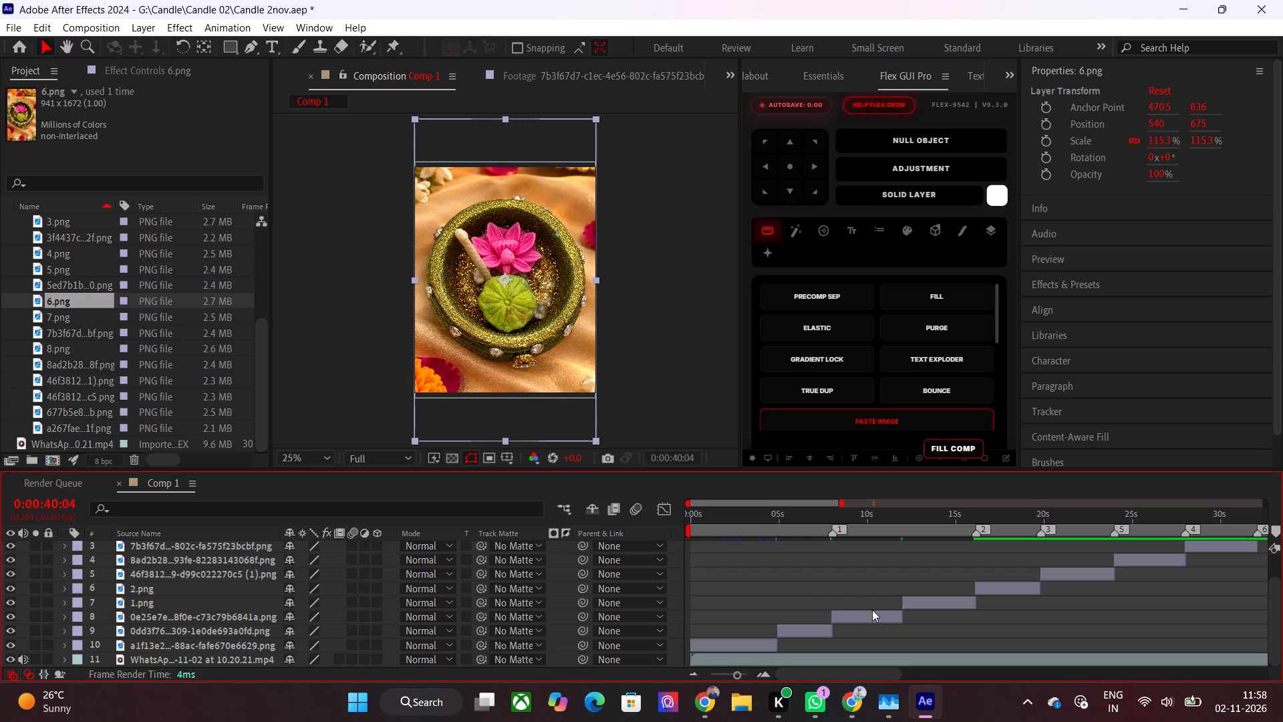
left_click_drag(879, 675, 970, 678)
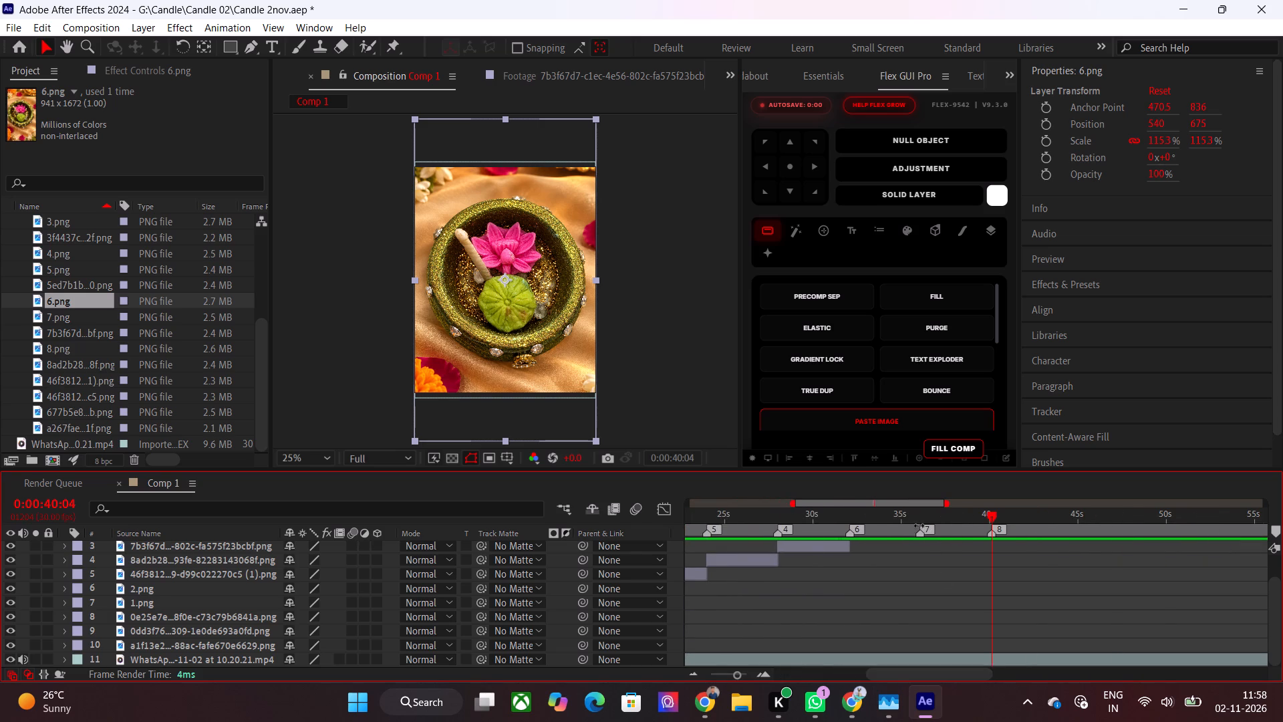
Place the 5ed7b1b image as the top layer, starting at about 0:00:40:00 near the end of the 6.png layer.
left_click_drag(902, 508, 851, 546)
left_click(90, 289)
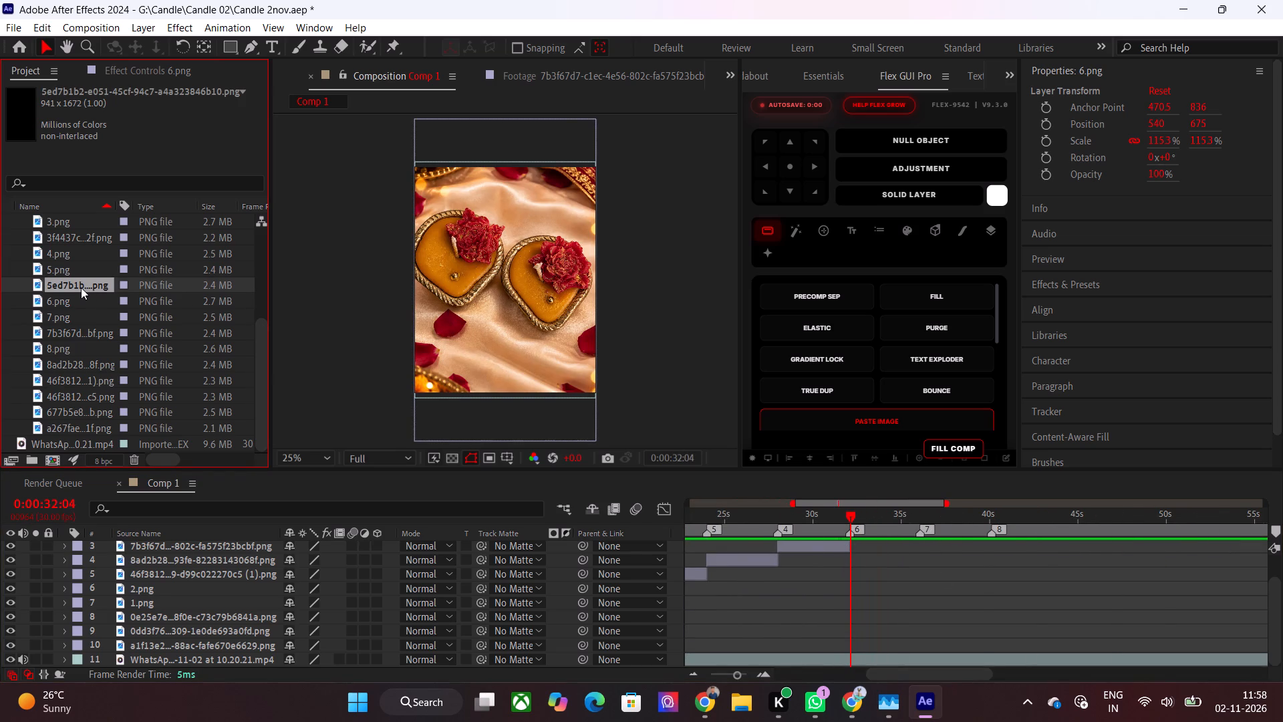
left_click_drag(78, 287, 882, 543)
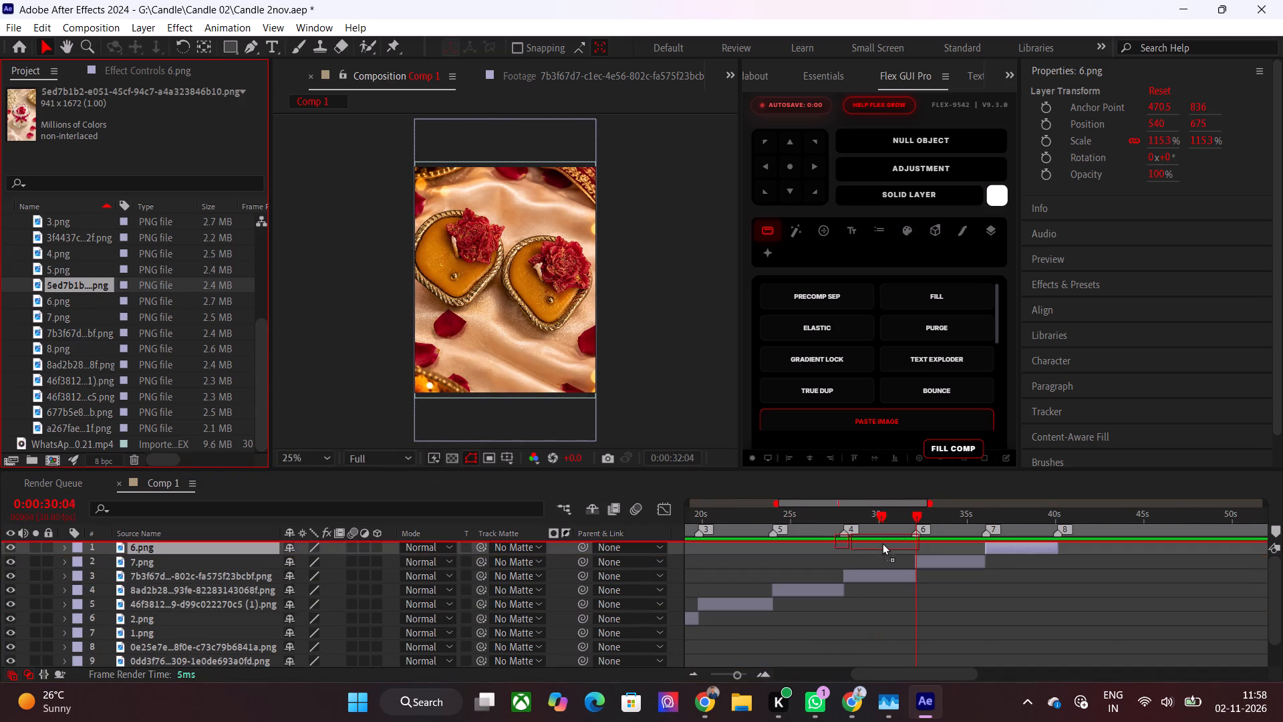
left_click_drag(882, 543, 1055, 546)
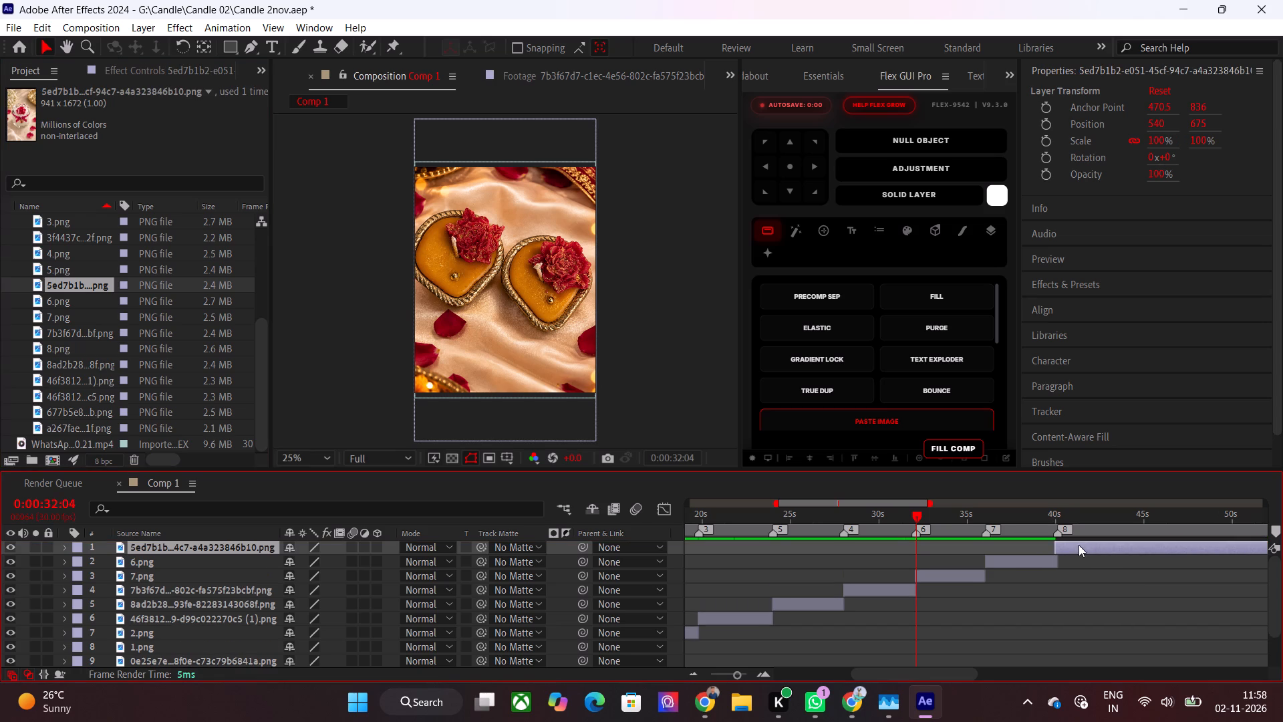
Add a composition marker at 0:00:44:04, where the reference video changes from the pink lotus candle to the purple shot.
left_click_drag(1083, 533, 1146, 532)
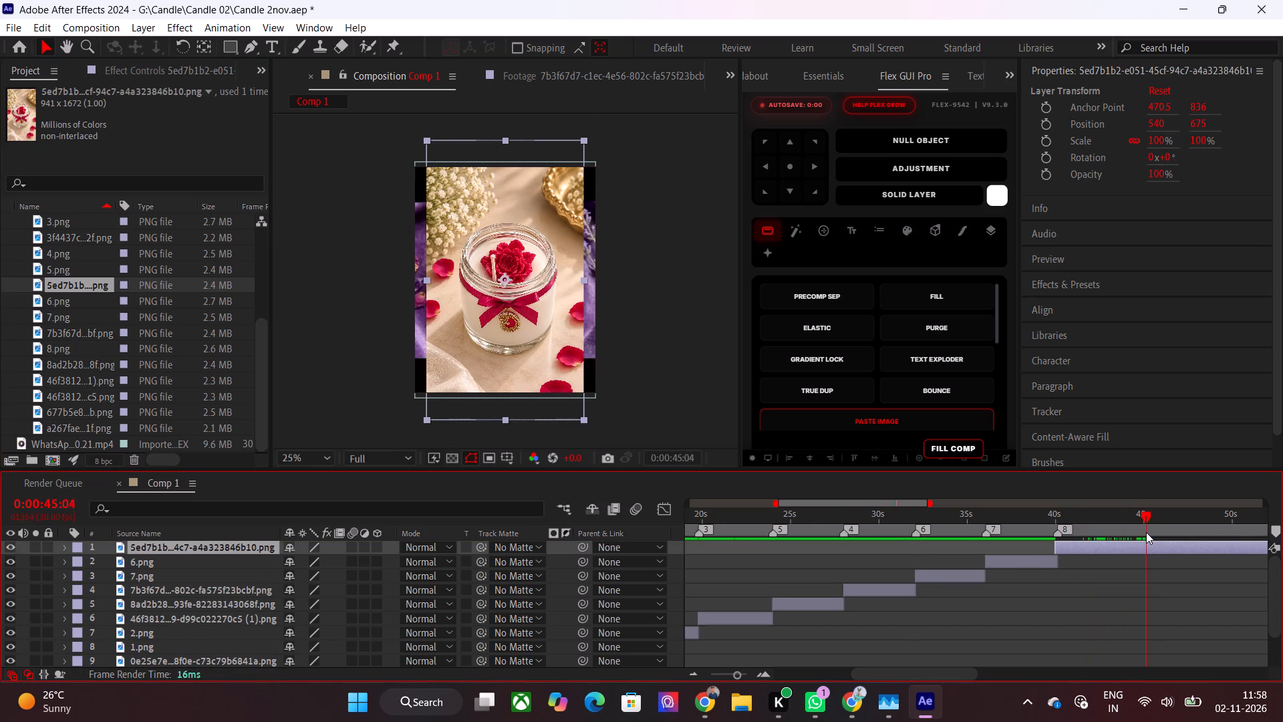
left_click_drag(1146, 532, 1121, 541)
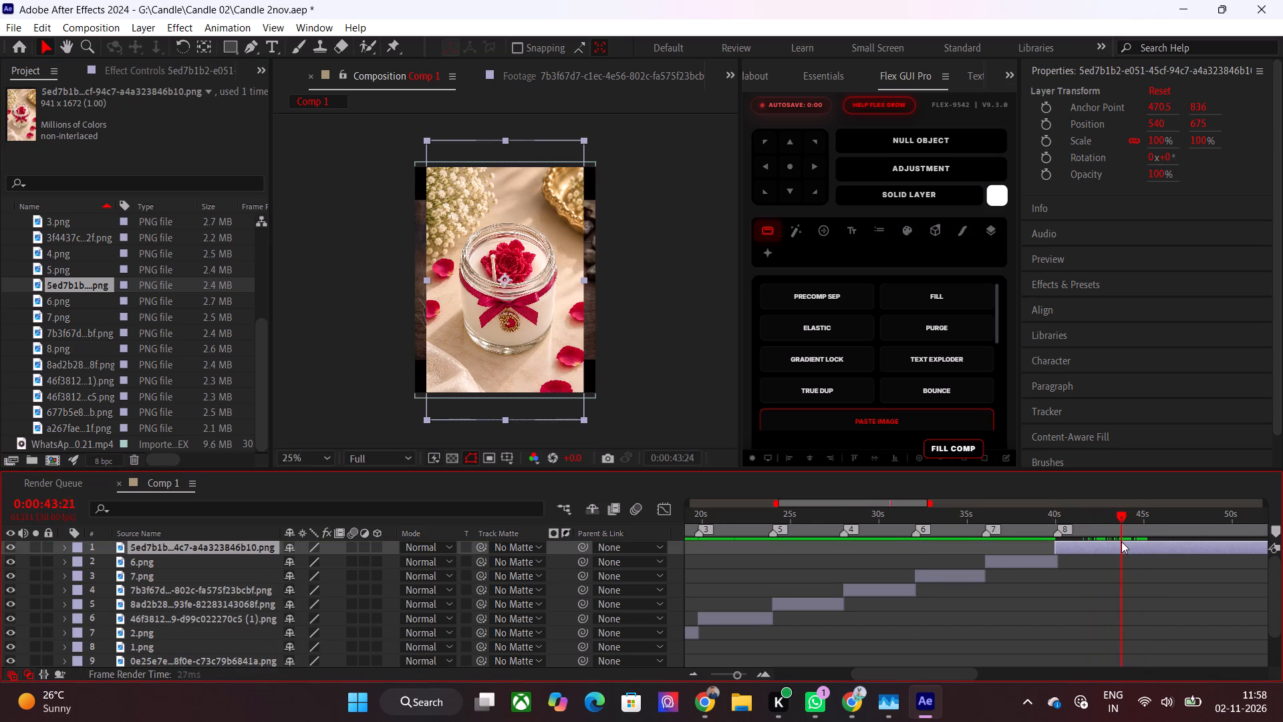
left_click_drag(1121, 541, 1129, 543)
left_click(1274, 532)
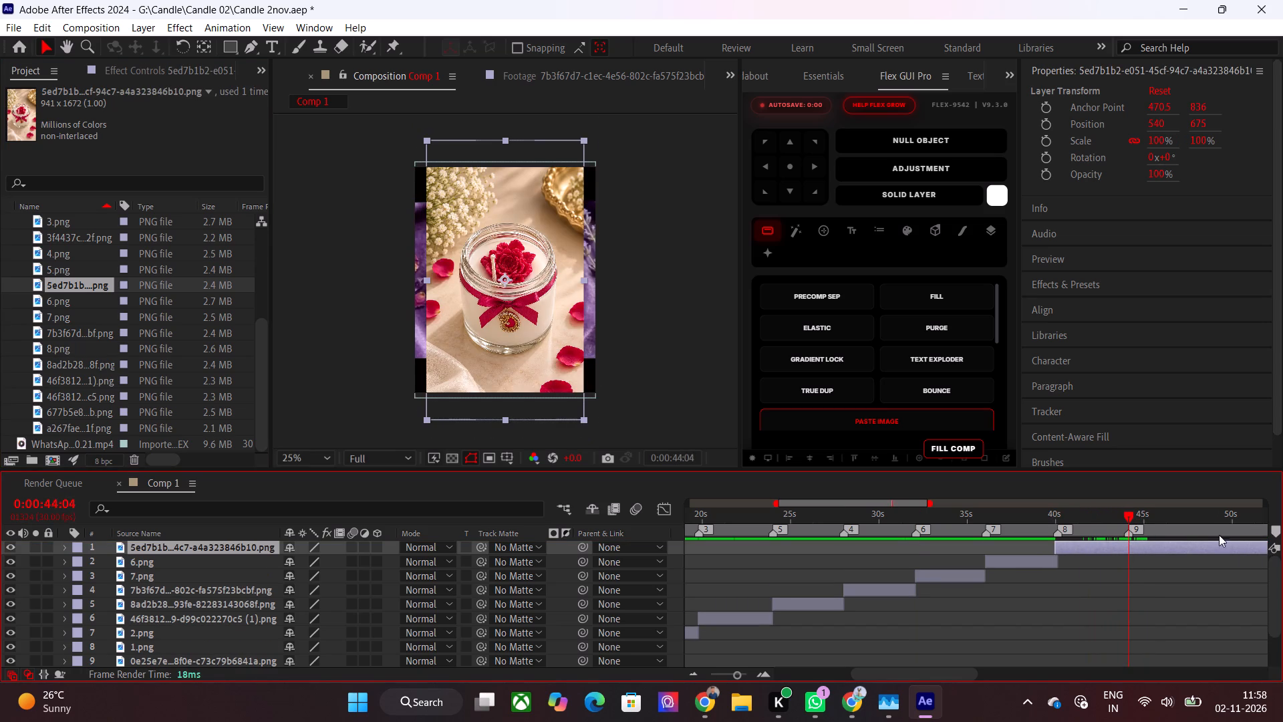
Trim the end of the 5ed7b1b image layer to 0:00:44:04.
key("alt+bracketright")
Scale the 5ed7b1b image layer to fill the composition using Fill Comp.
left_click(982, 453)
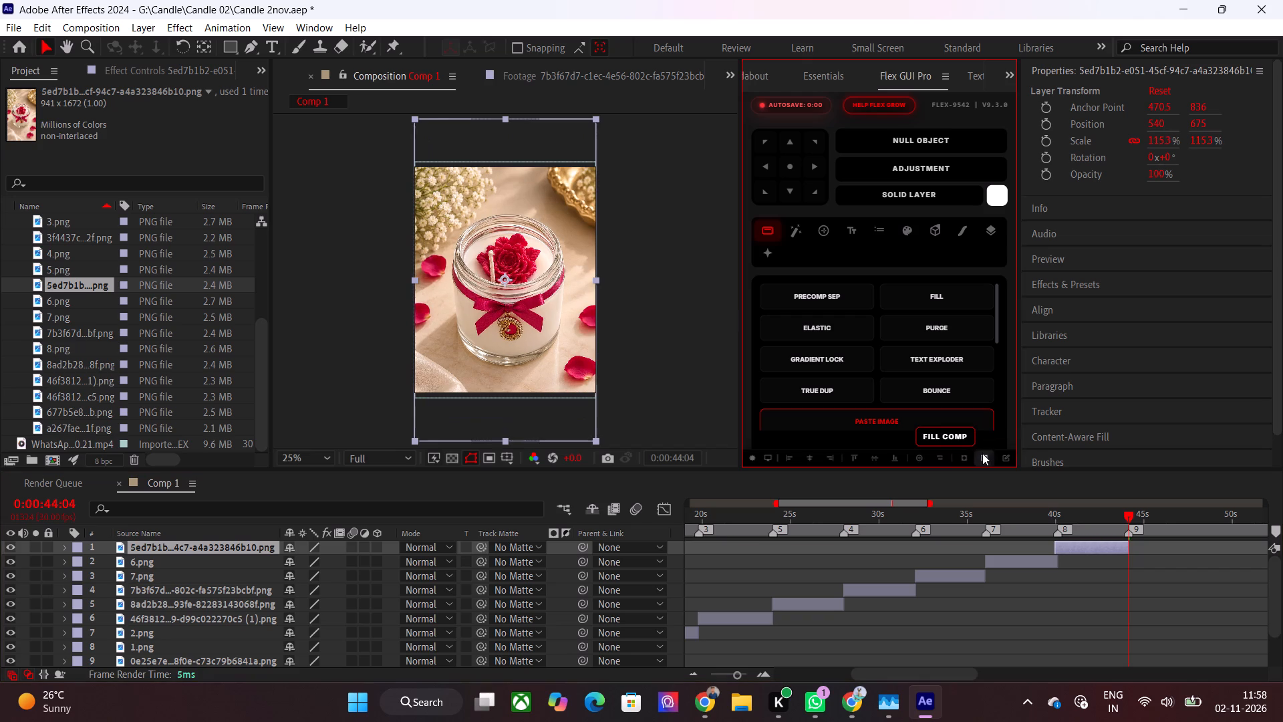
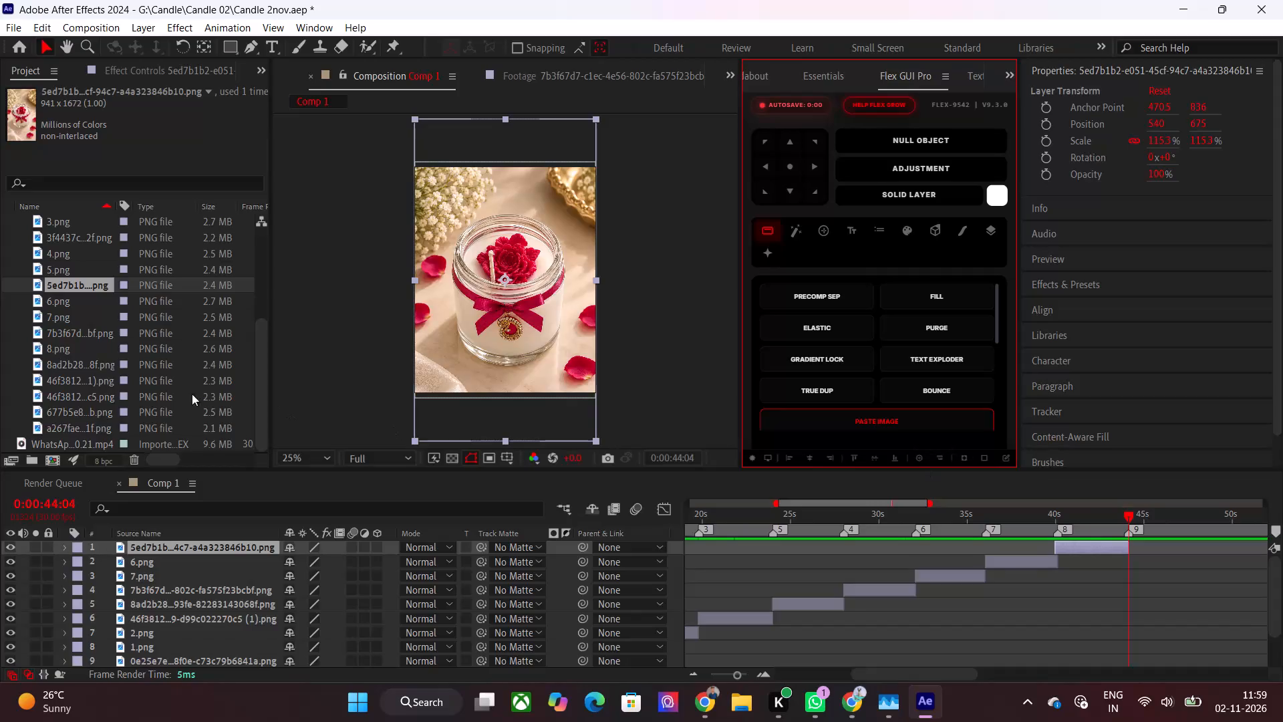
Place the 4.png image as the top layer, starting at 0:00:44:04 where the 5ed7b1b layer ends.
left_click(82, 277)
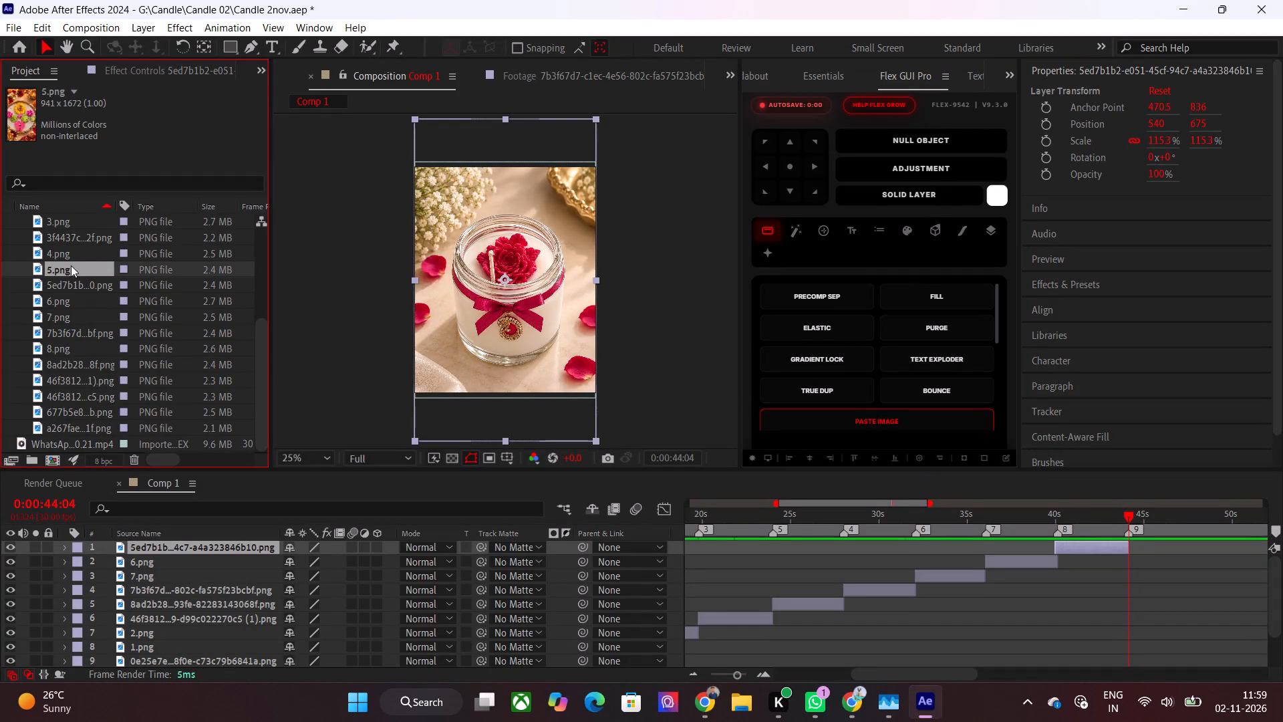
left_click(79, 251)
left_click_drag(78, 257, 893, 578)
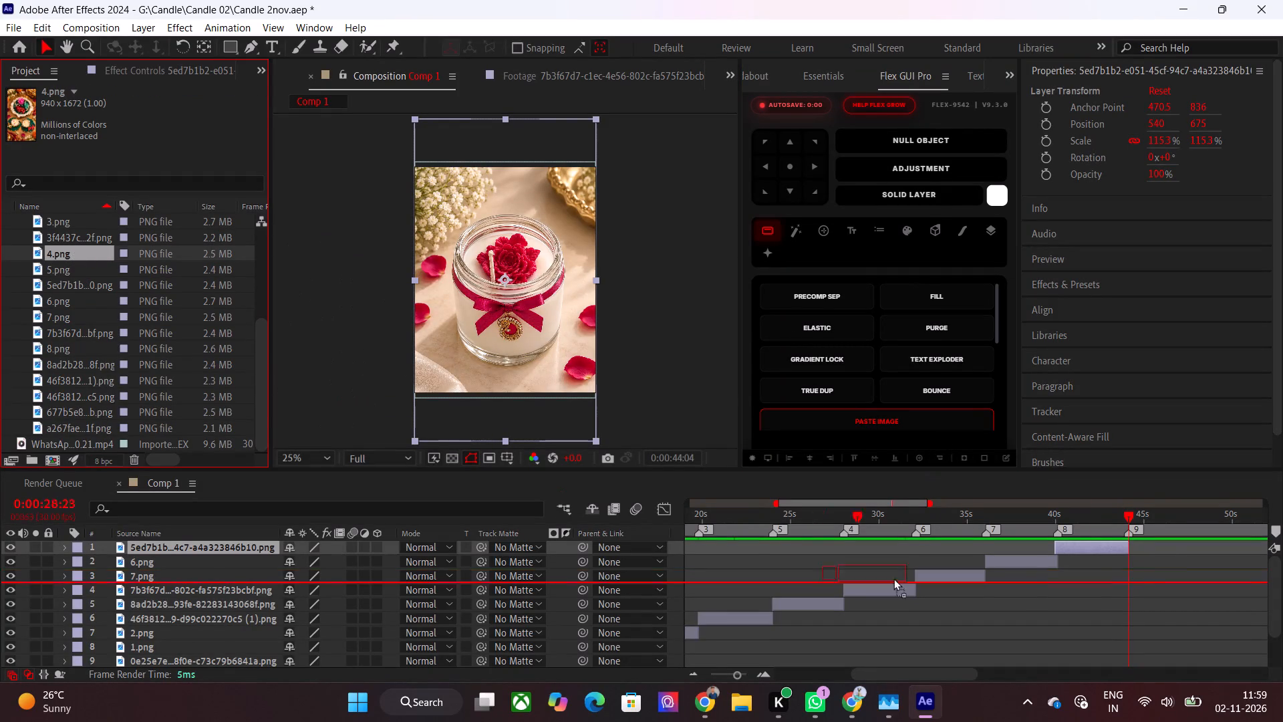
left_click_drag(893, 578, 1131, 545)
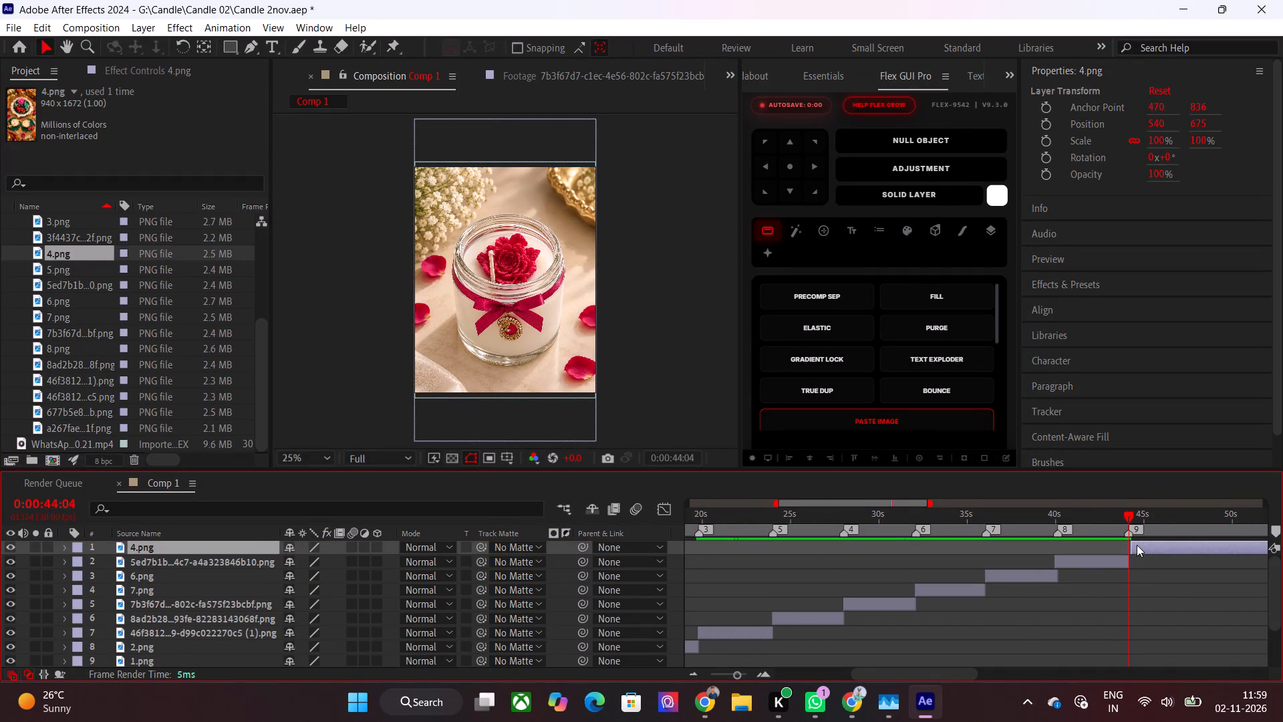
key("alt+bracketleft")
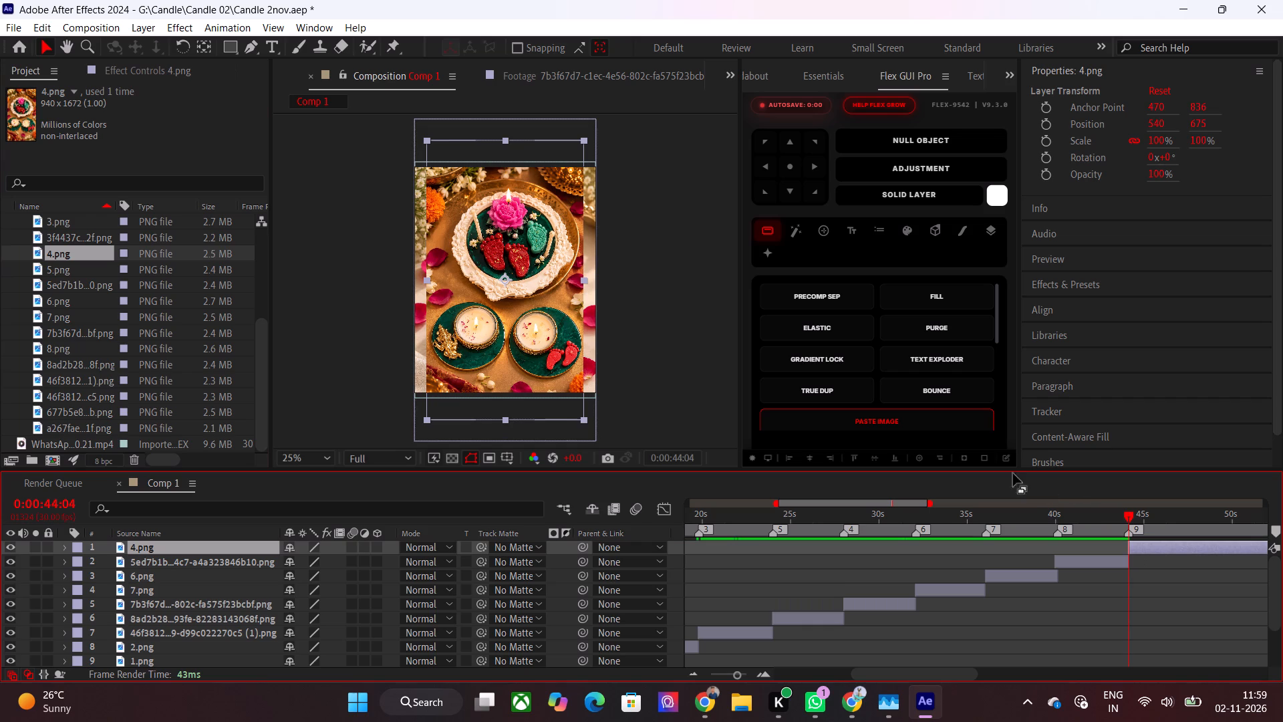
Scale the 4.png layer to fill the composition using Fill Comp.
left_click(982, 461)
Set the end of the 4.png layer to 0:00:48:02, where the reference video shows the stacked white candles.
left_click_drag(1147, 532, 1164, 532)
key("alt+bracketright")
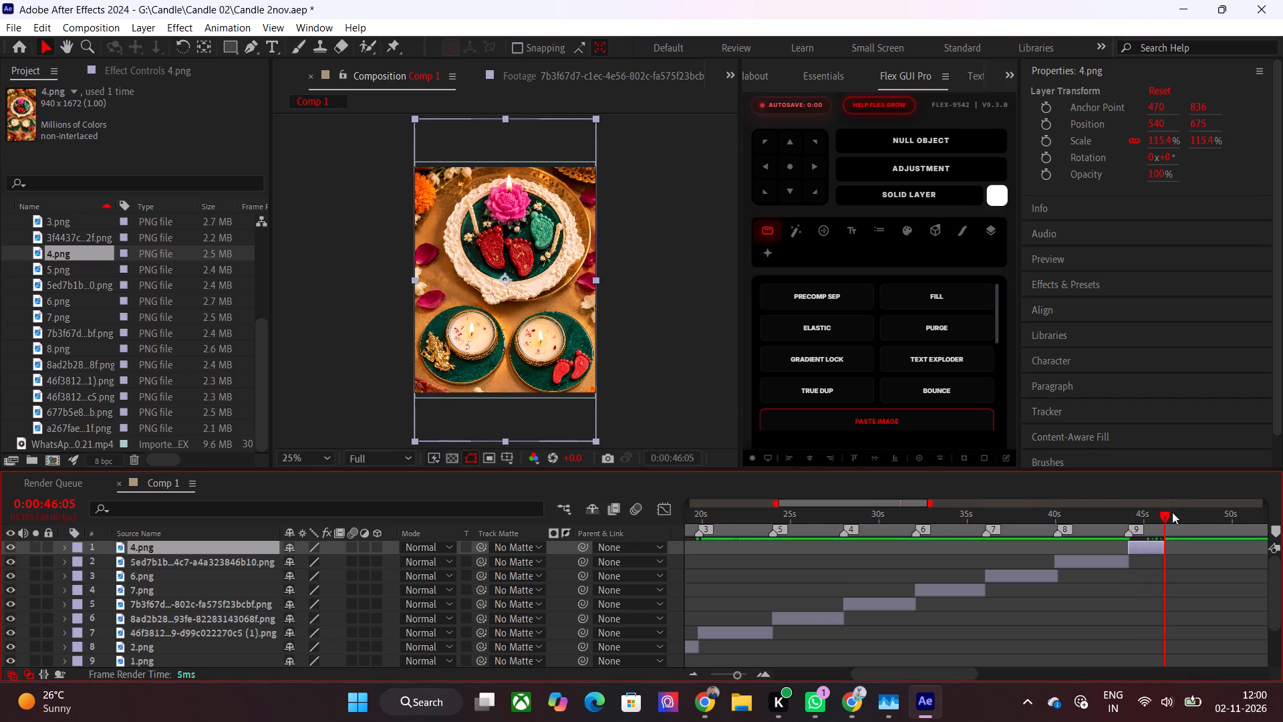
left_click_drag(1172, 512, 1198, 519)
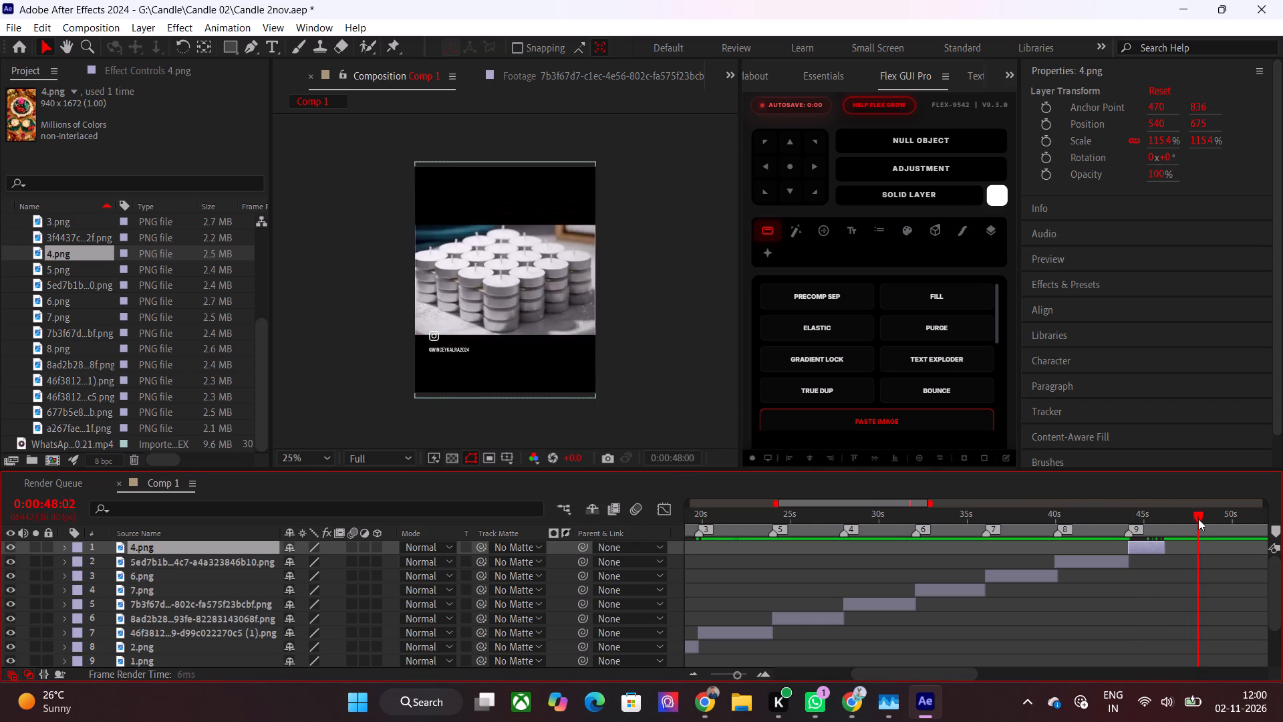
left_click_drag(1198, 519, 1197, 519)
key("alt+bracketright")
Scrub through the composition from the start to review the sequence of placed images and their cuts.
left_click_drag(1181, 528, 1161, 531)
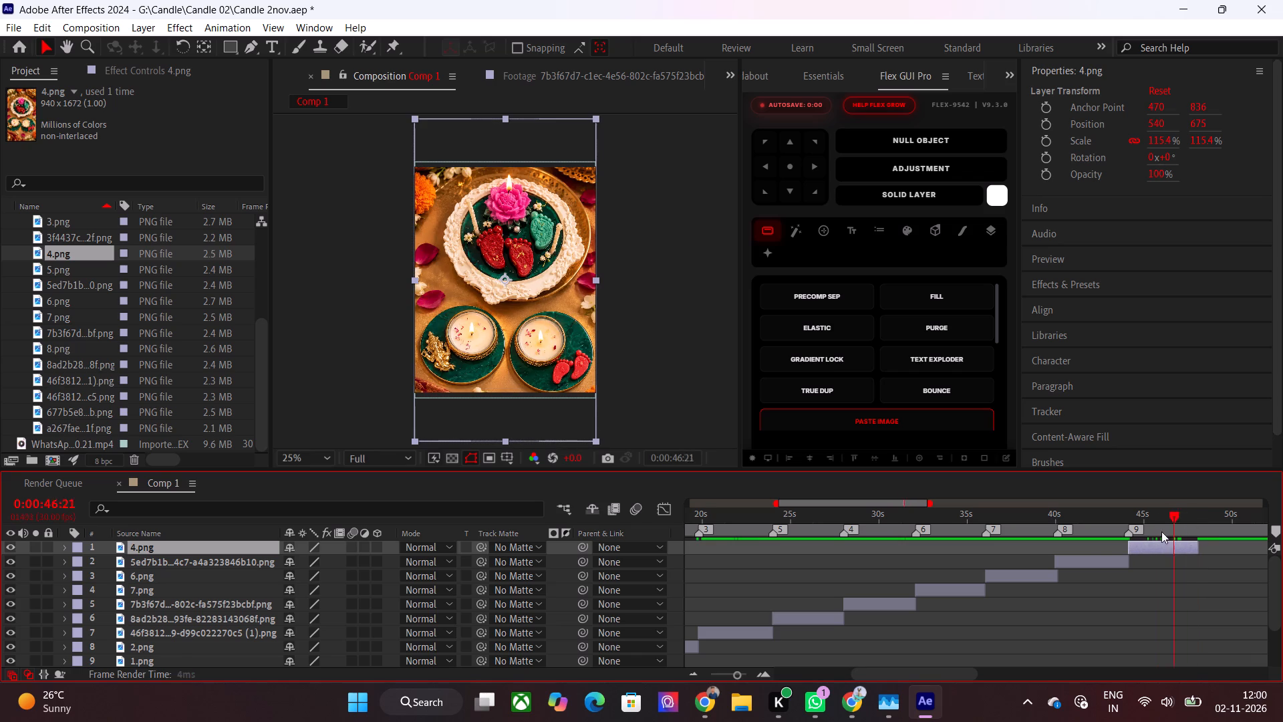
left_click_drag(1161, 531, 813, 645)
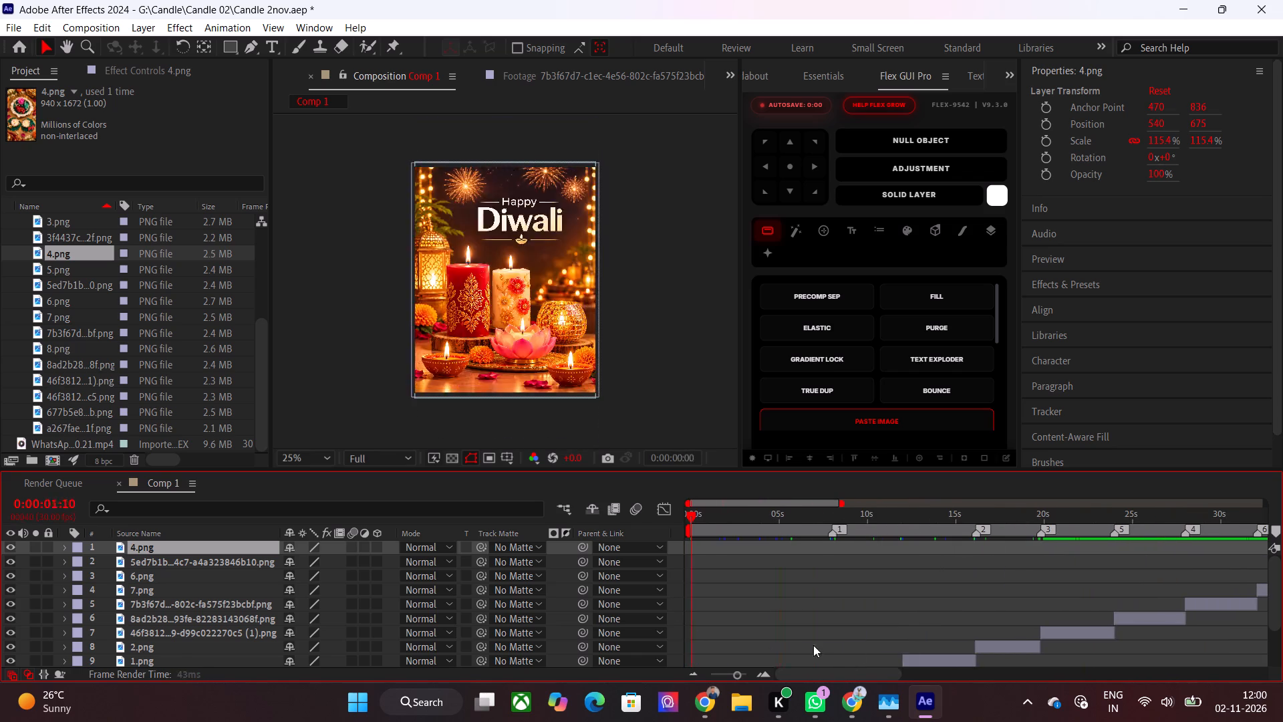
left_click_drag(813, 645, 738, 656)
scroll(741, 649, "down", 8)
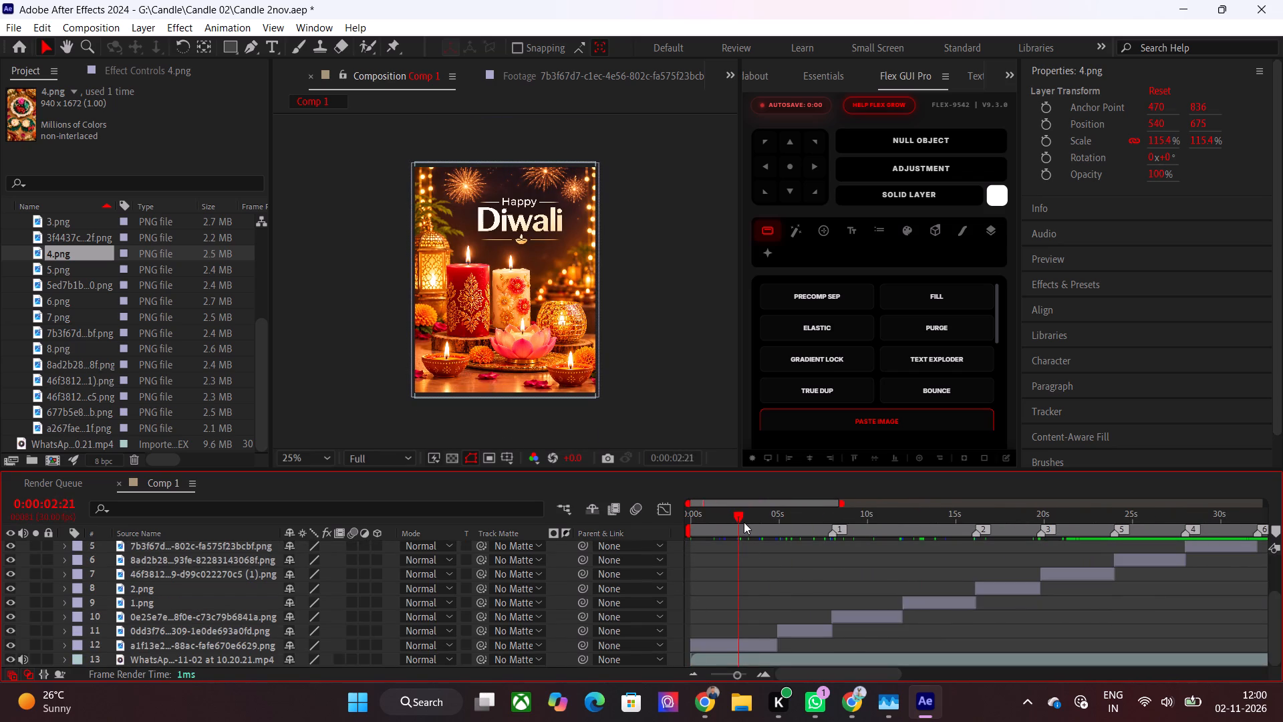
left_click_drag(743, 521, 738, 522)
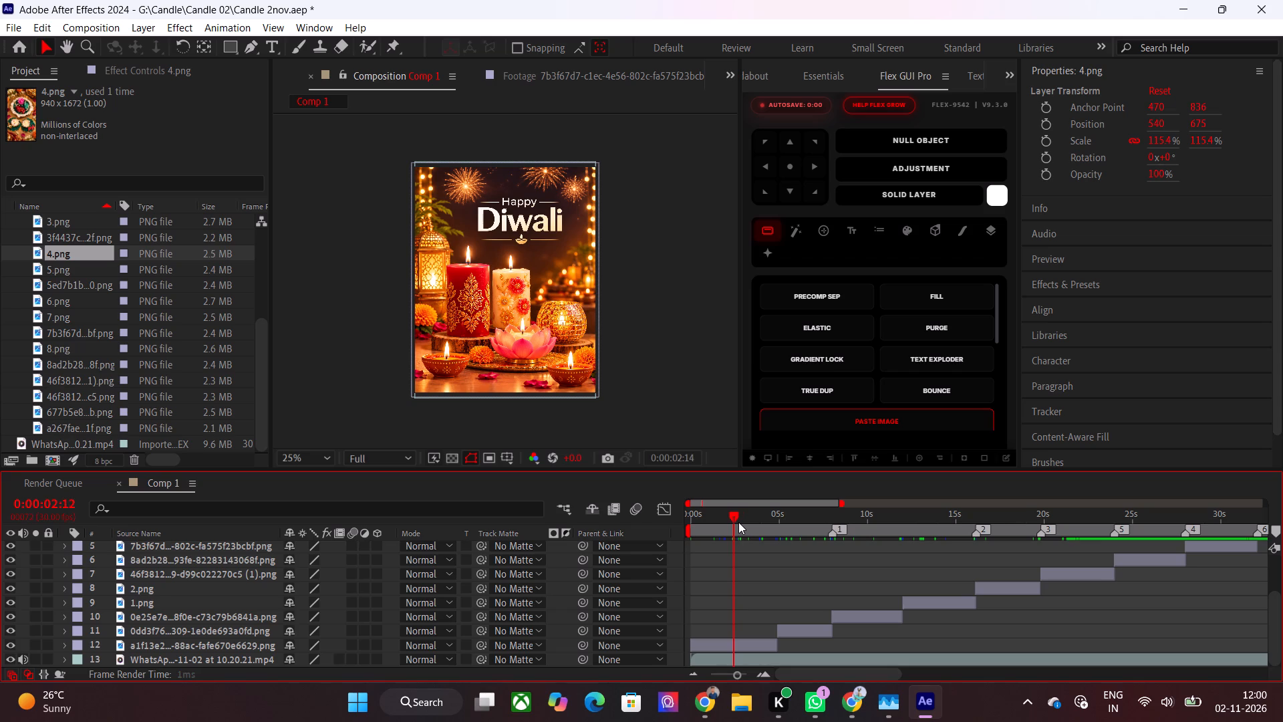
left_click_drag(738, 522, 850, 535)
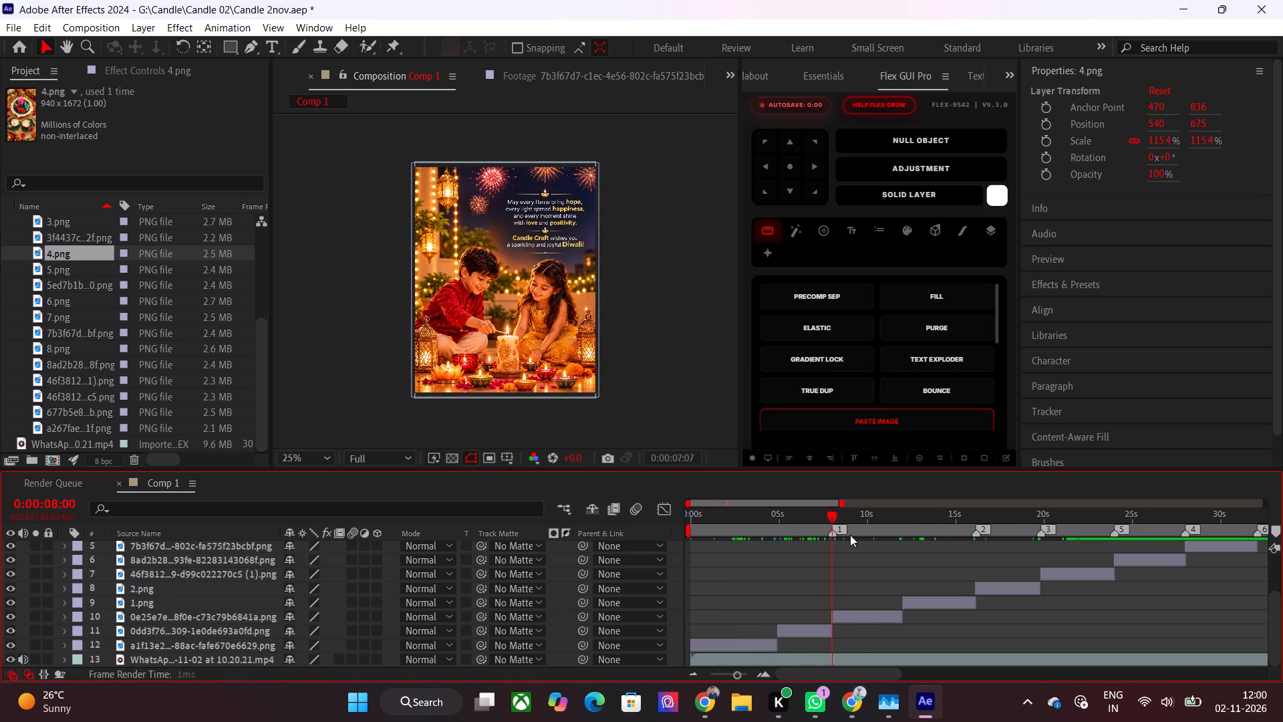
left_click_drag(850, 535, 1052, 573)
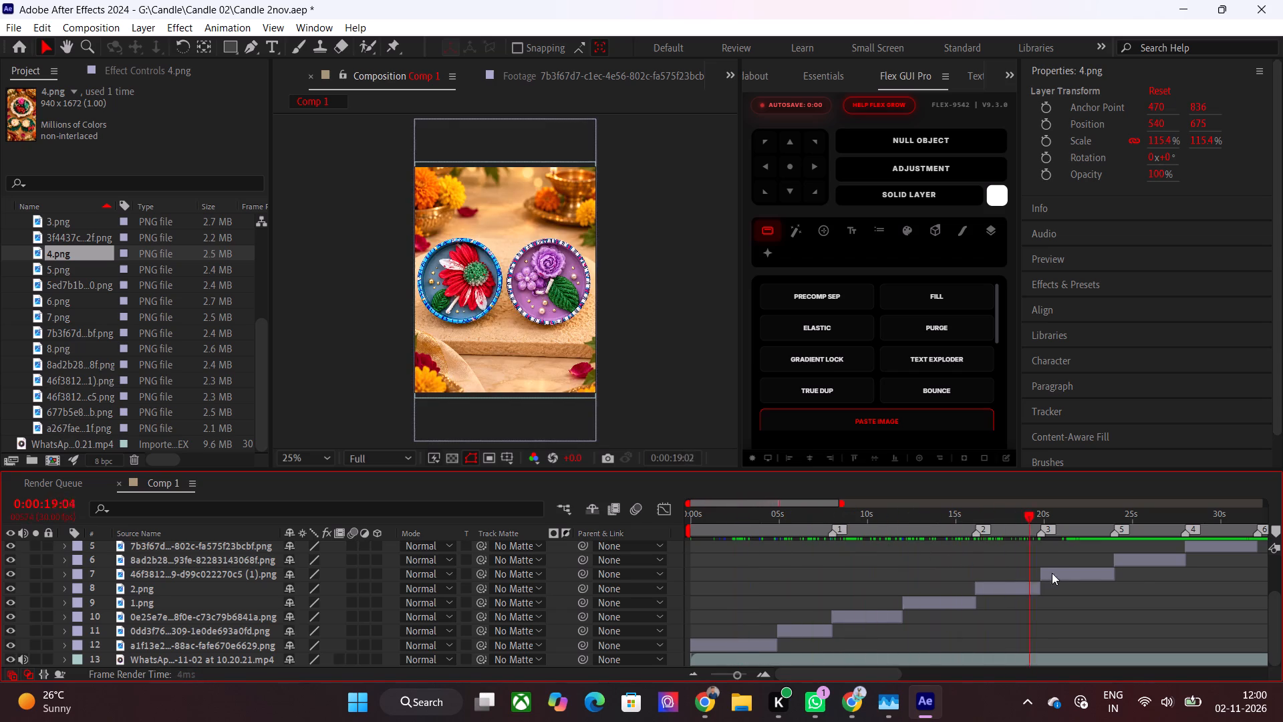
left_click_drag(1052, 573, 949, 605)
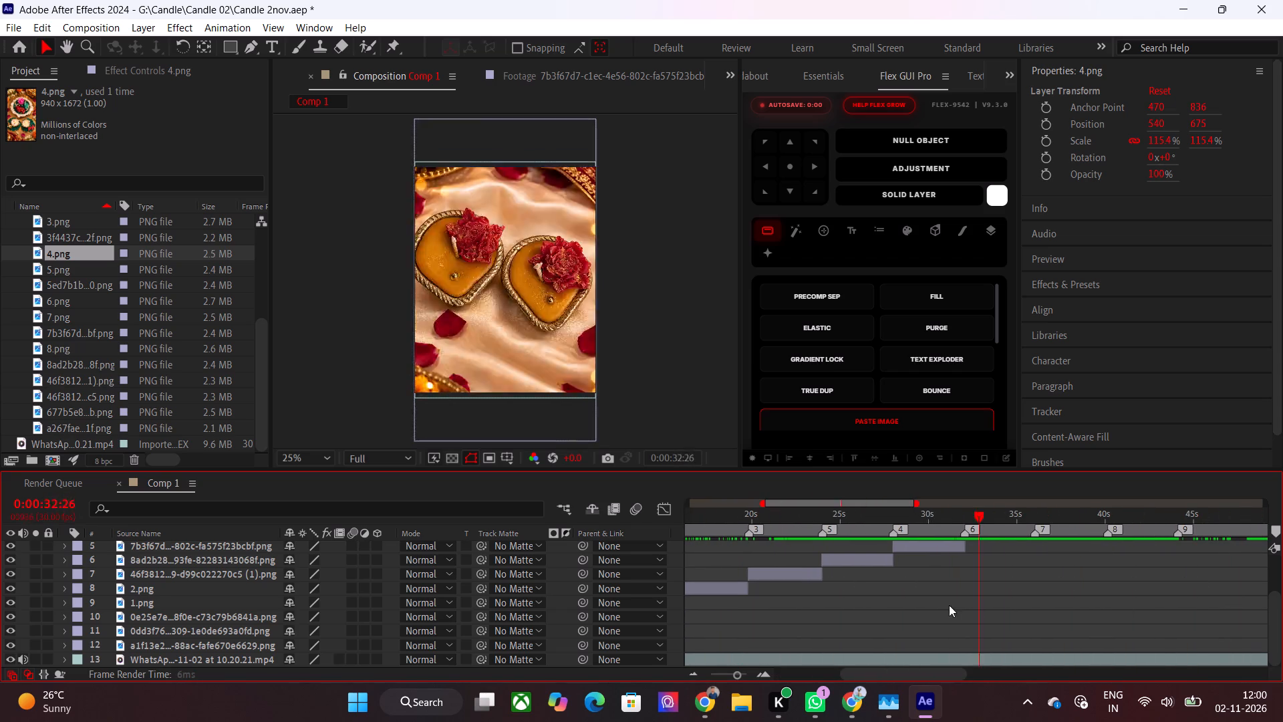
left_click_drag(949, 605, 1010, 605)
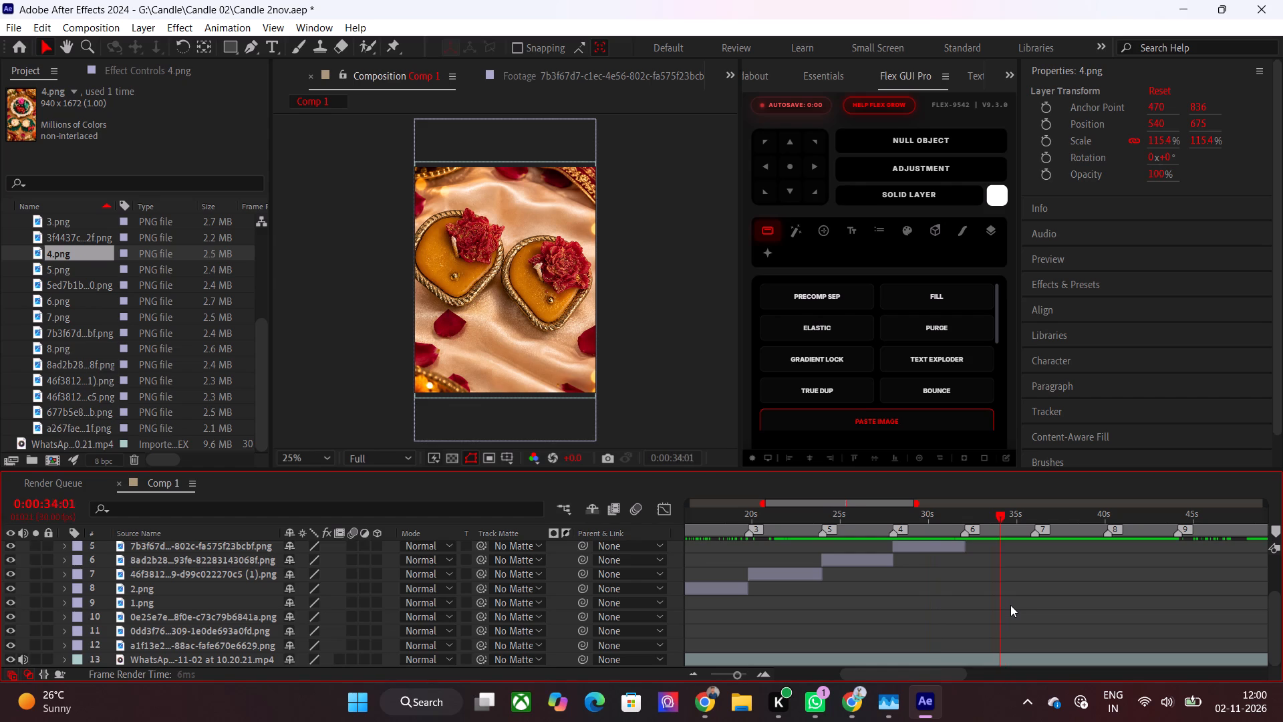
left_click_drag(1010, 605, 1010, 605)
scroll(1008, 606, "up", 7)
left_click_drag(1145, 513, 1189, 519)
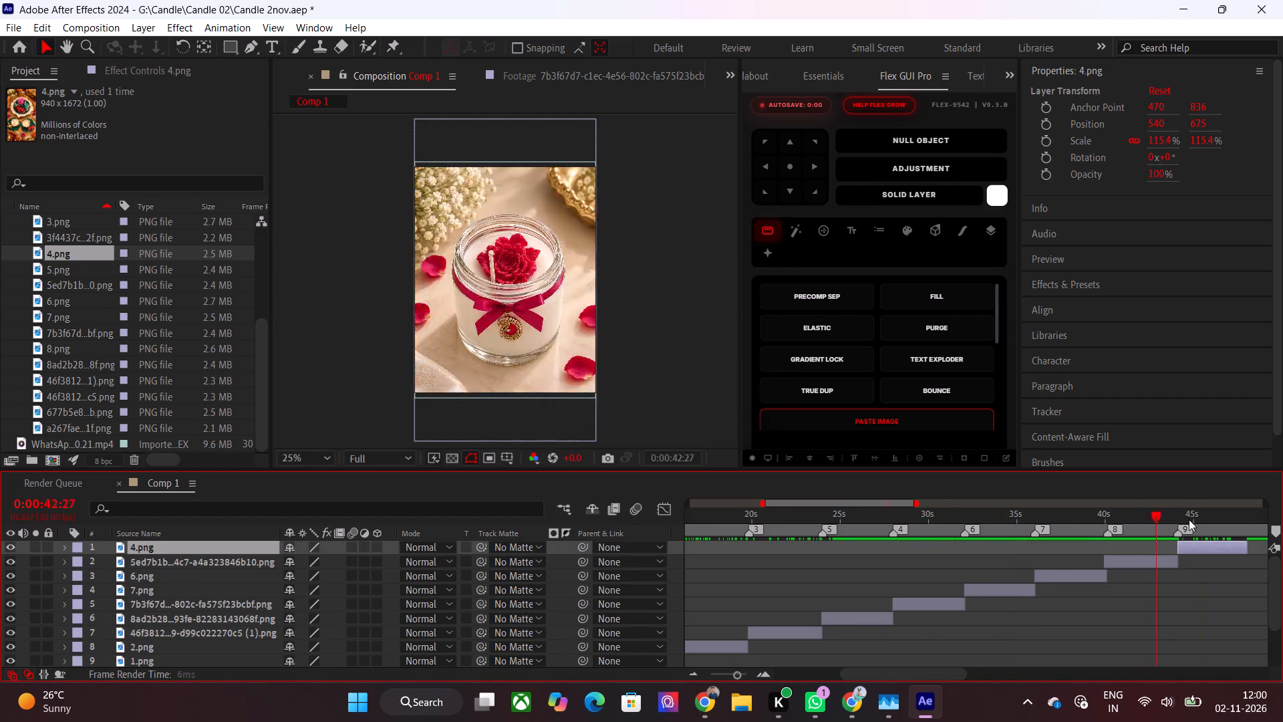
Add a composition marker at 0:00:48:01, at the end of the 4.png layer.
left_click_drag(1189, 519, 893, 564)
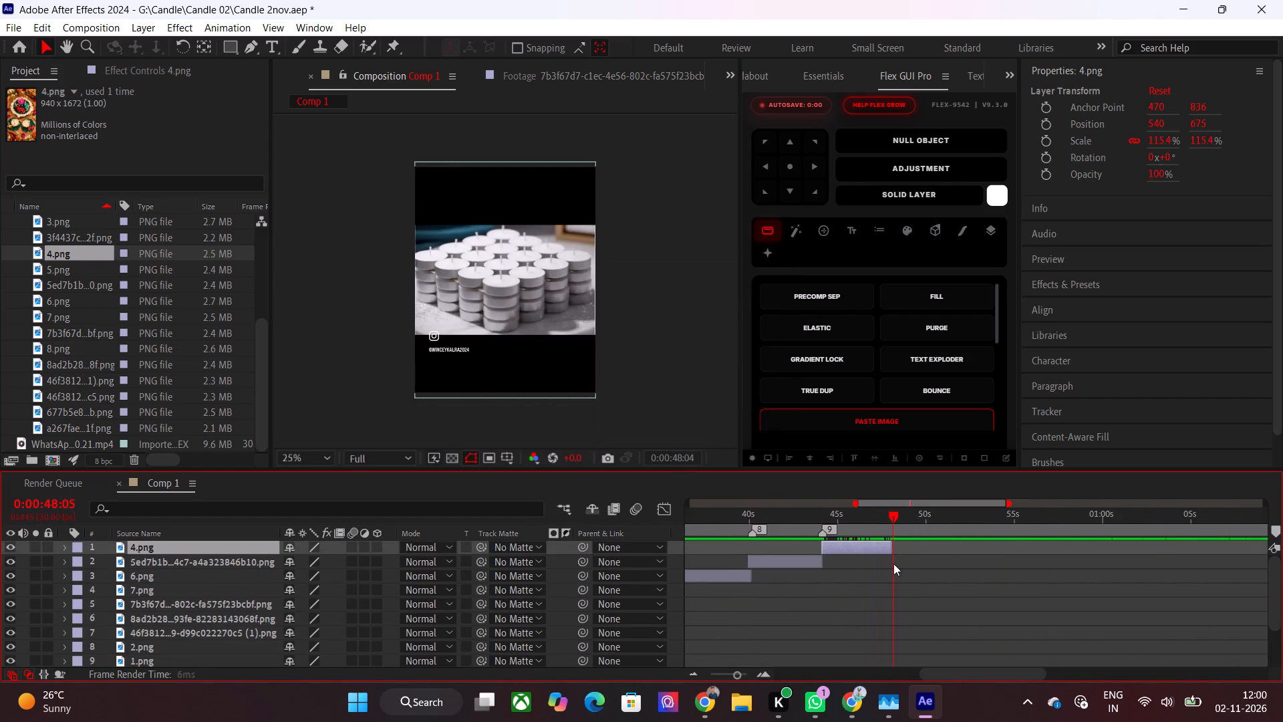
left_click_drag(893, 564, 891, 564)
left_click(1274, 527)
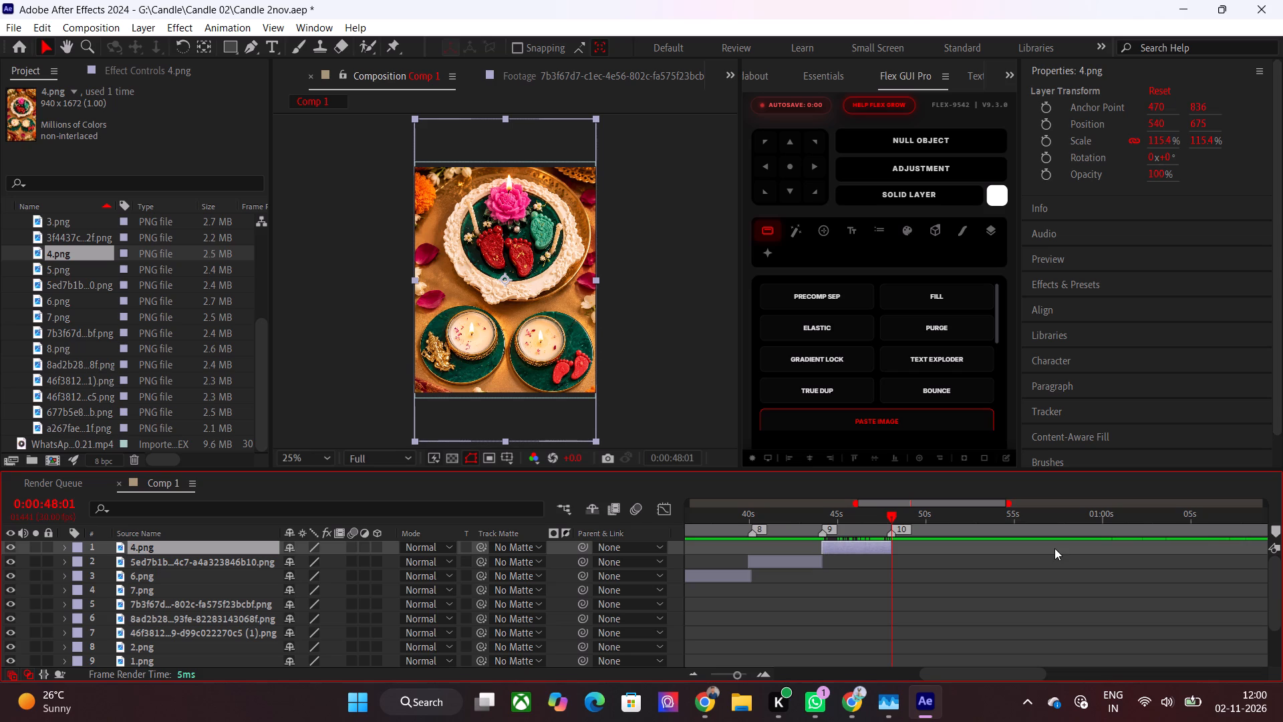
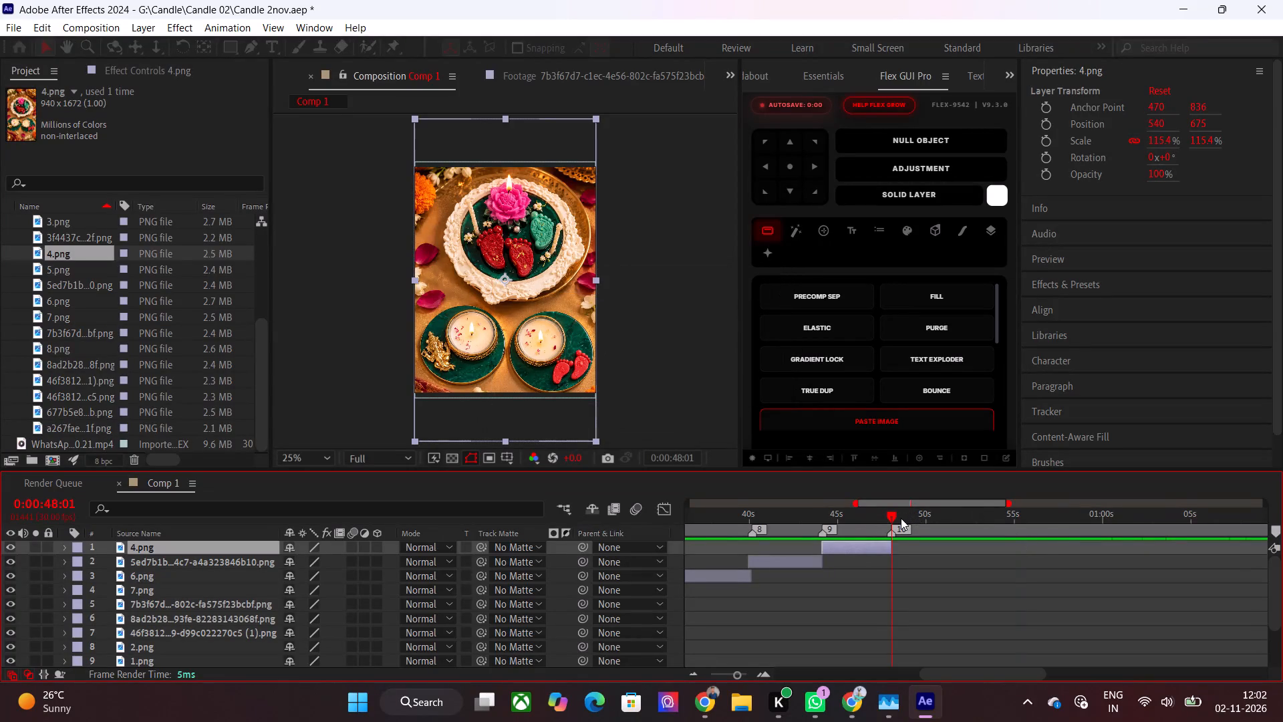
Add a composition marker at 0:00:52:02, where the reference video shows the pink rose candle in a glass.
left_click_drag(901, 518, 901, 518)
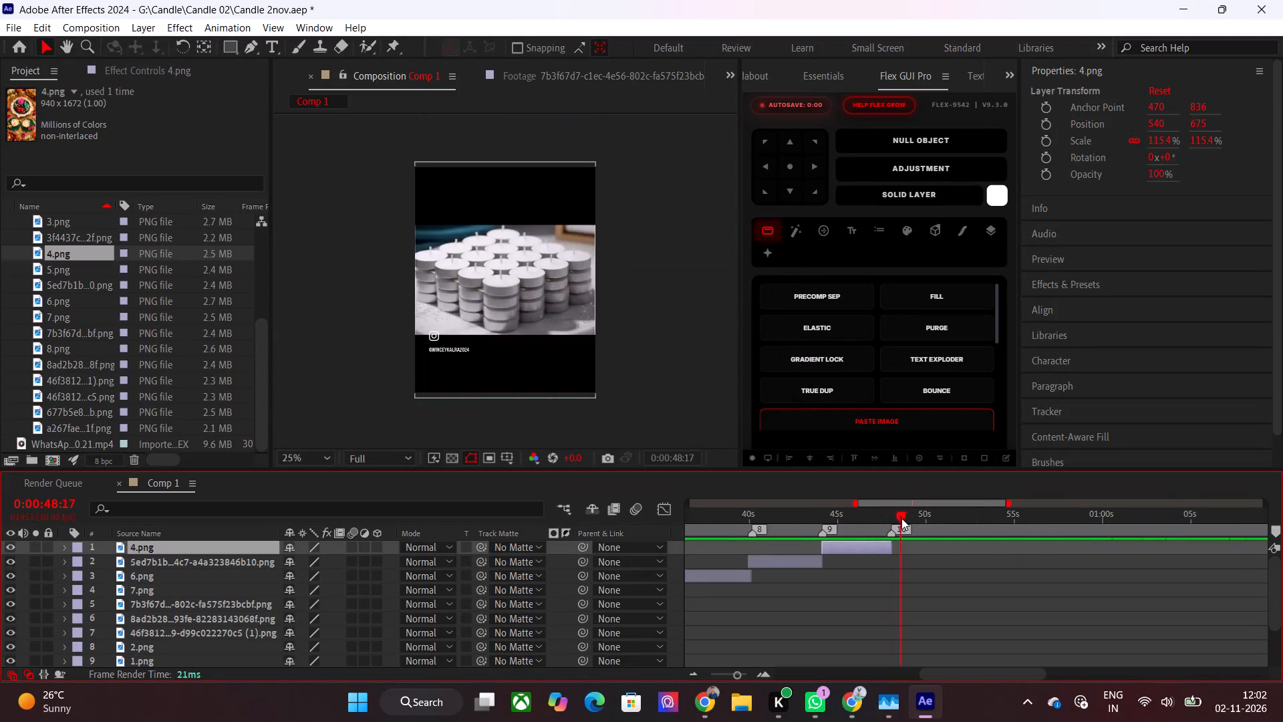
left_click_drag(901, 518, 965, 521)
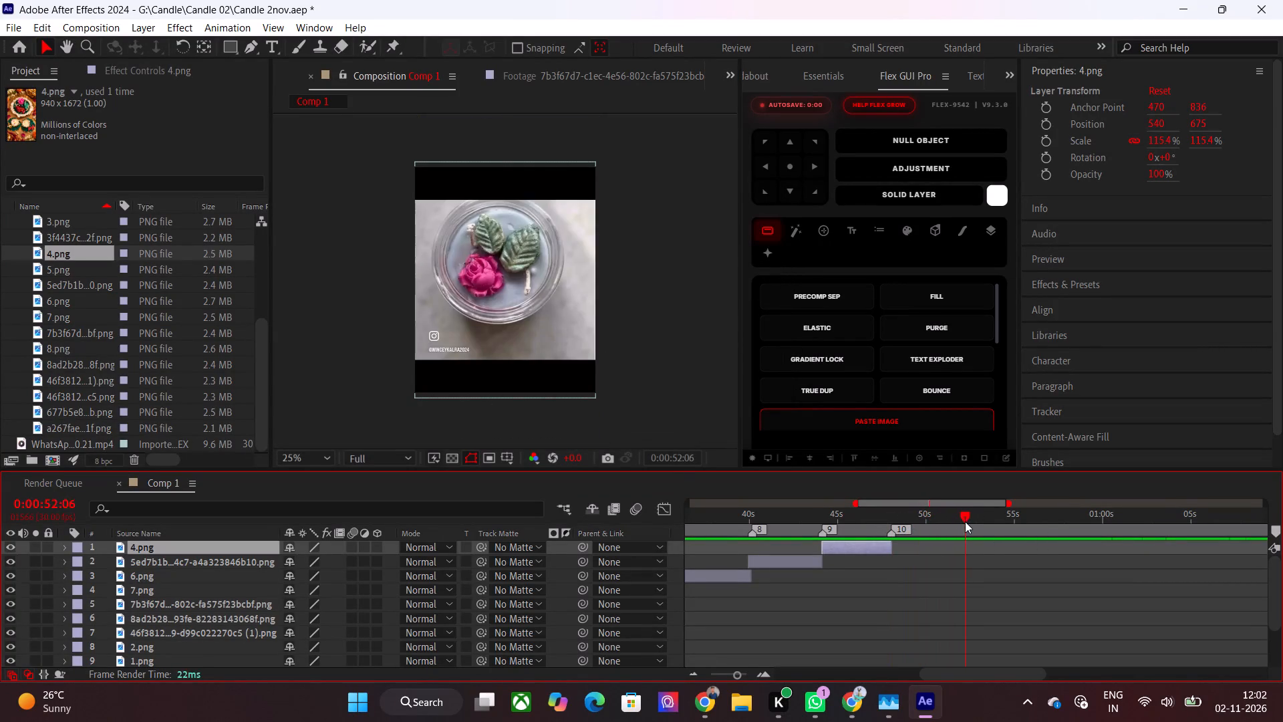
left_click_drag(965, 521, 962, 523)
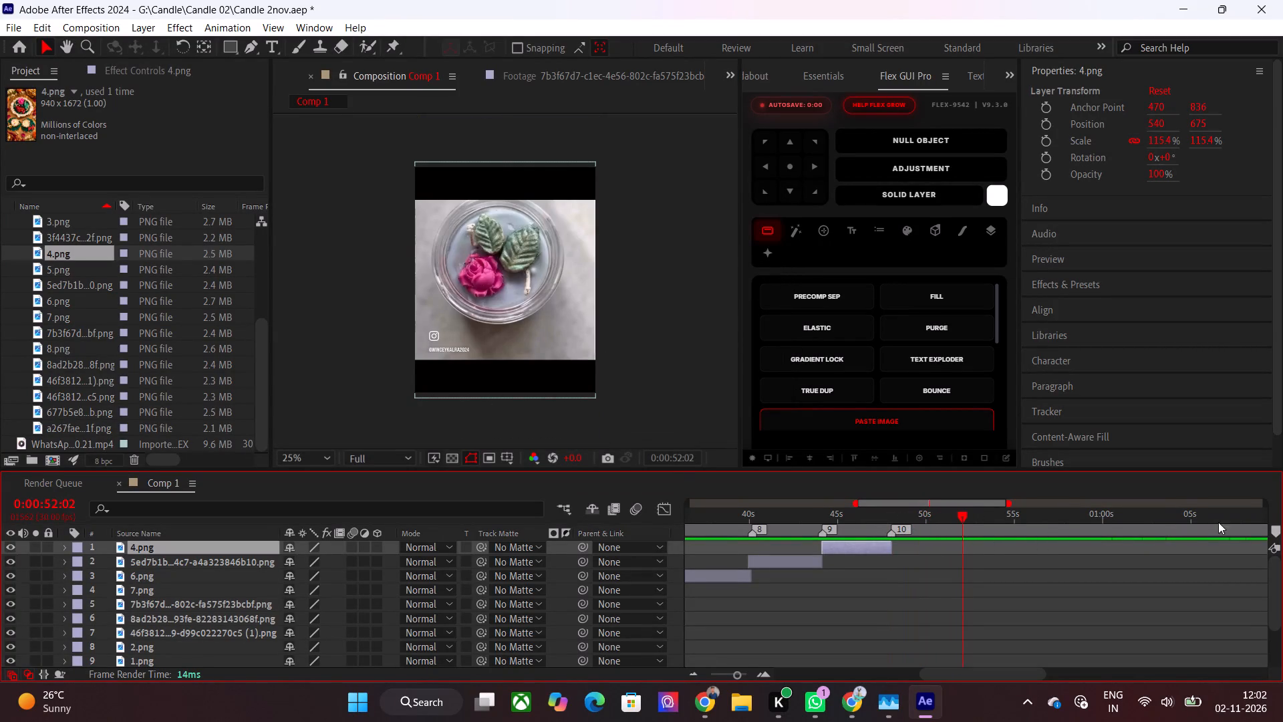
left_click(1278, 531)
Place the 3f4437c0 peacock-feather candle image as the top layer and trim it to run from 0:00:48:01 to 0:00:52:03.
scroll(63, 247, "up", 1)
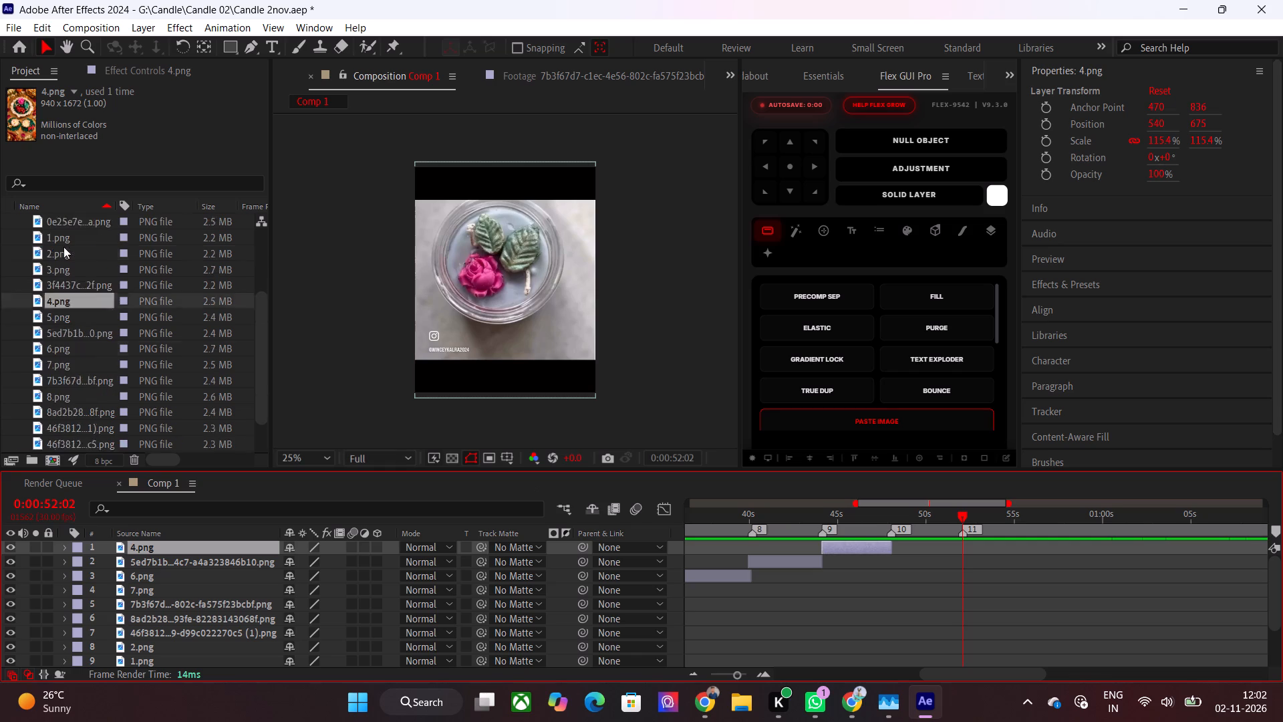
scroll(63, 247, "up", 1)
left_click(73, 330)
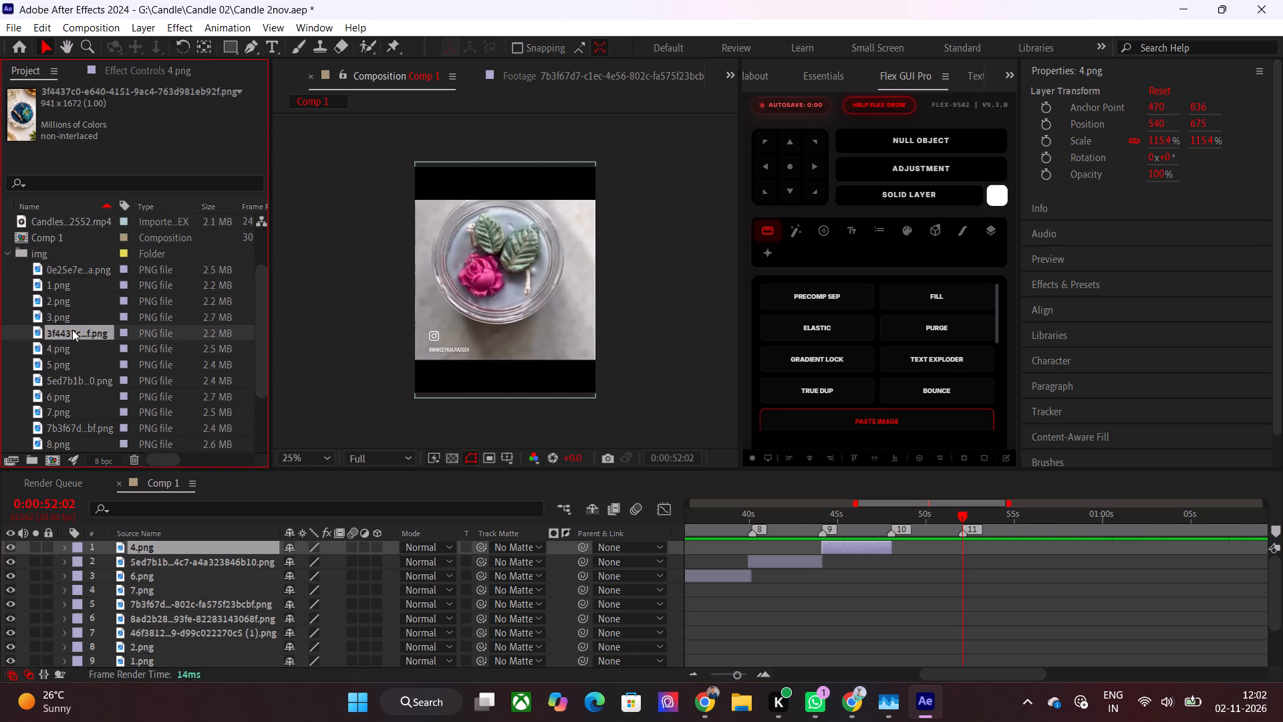
left_click_drag(65, 330, 897, 546)
left_click_drag(912, 517, 891, 528)
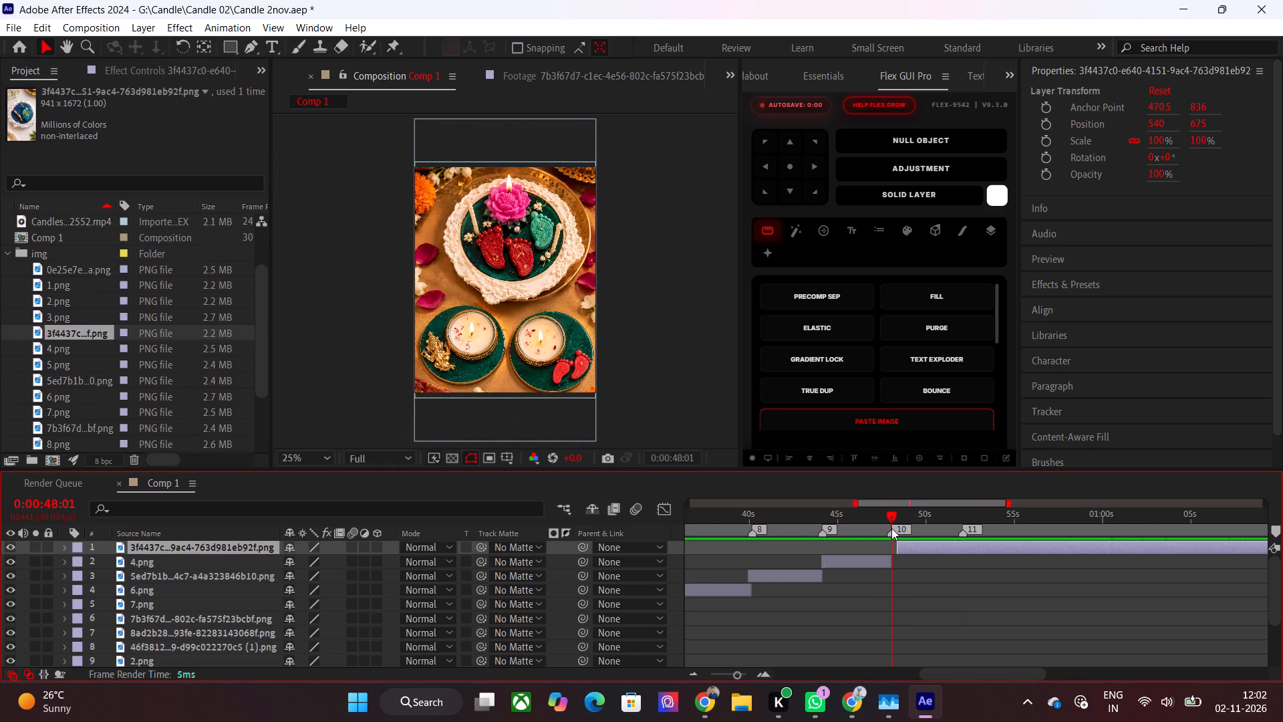
left_click_drag(891, 528, 891, 529)
key("alt+bracketleft")
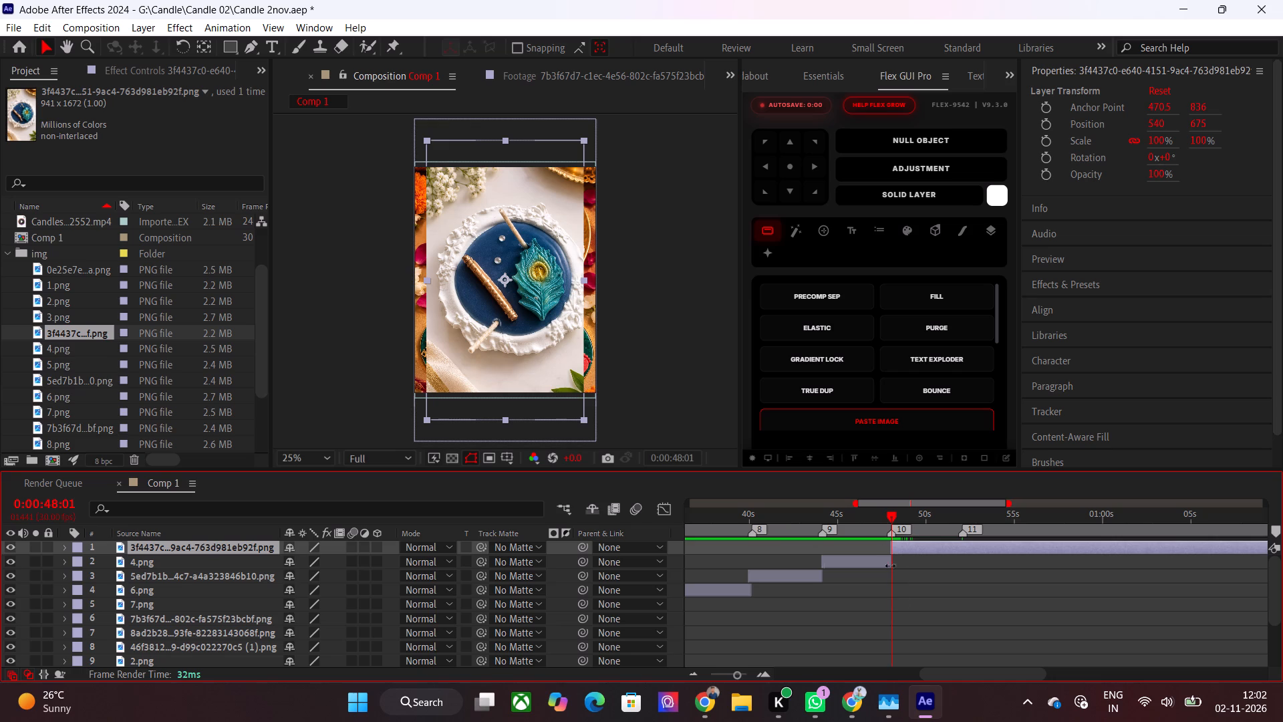
left_click_drag(911, 514, 964, 537)
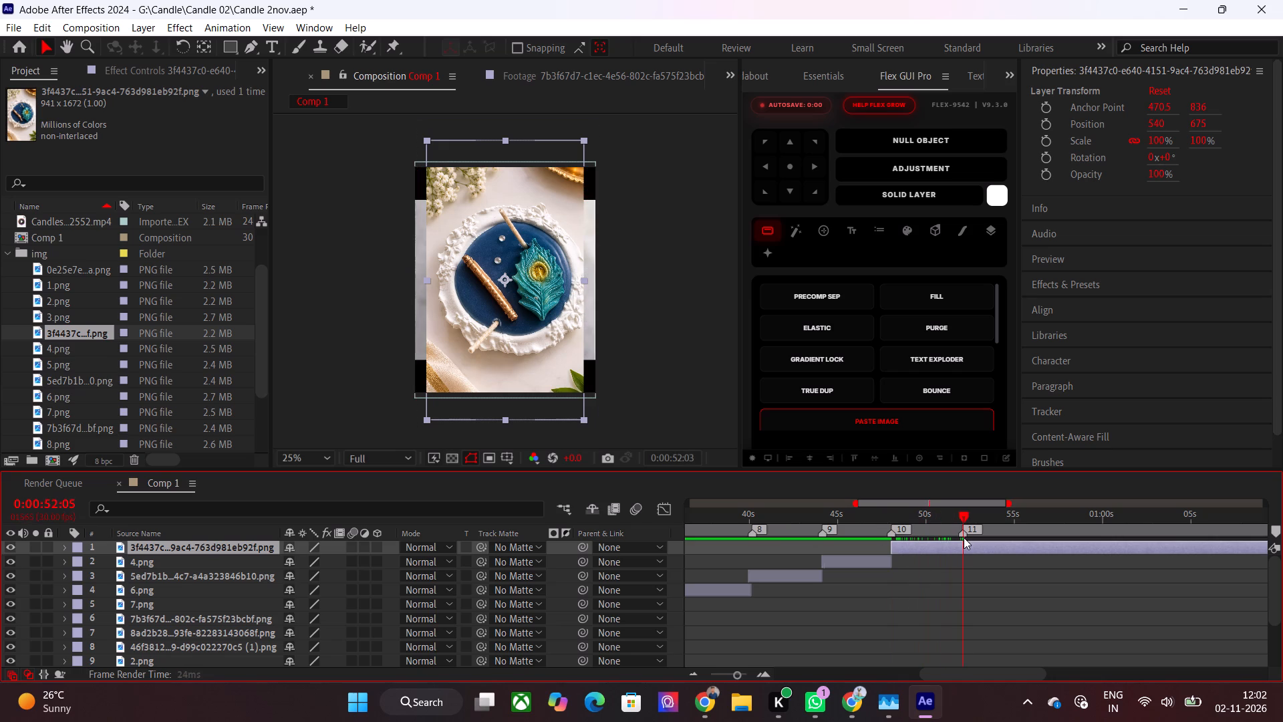
left_click_drag(964, 537, 963, 544)
key("alt+bracketright")
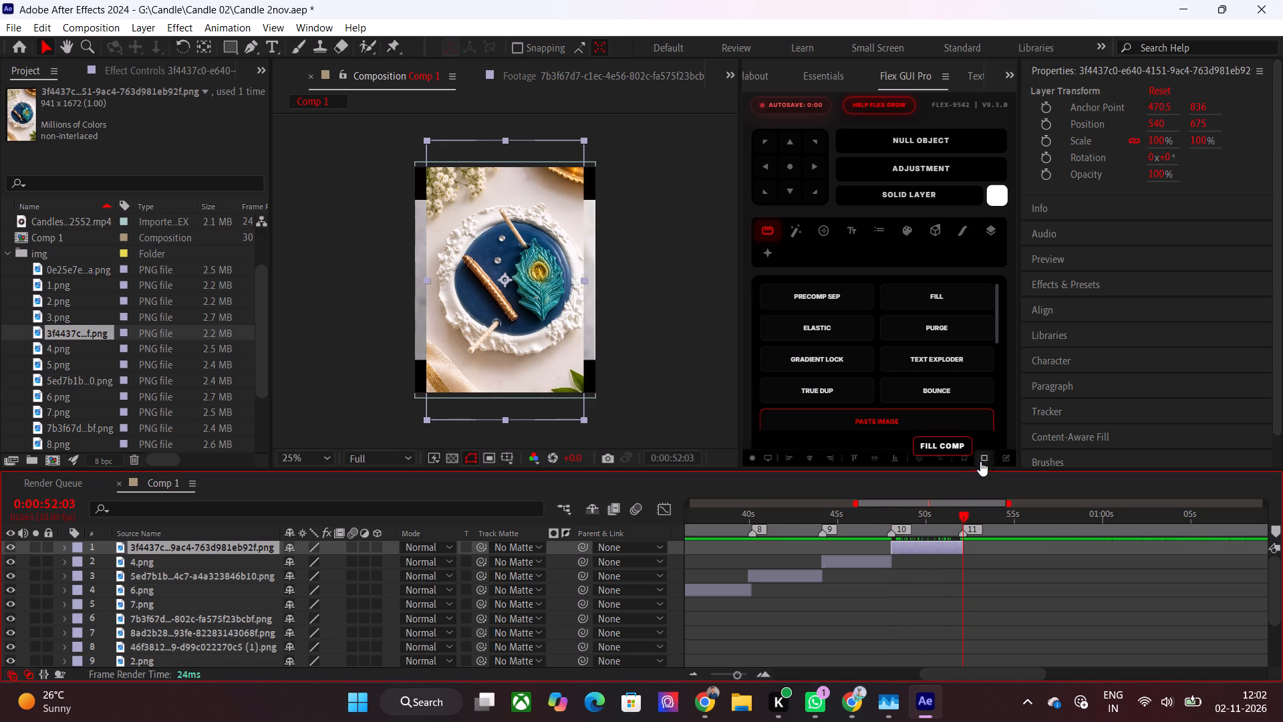
Scale the 3f4437c0 image layer to fill the composition using Fill Comp.
left_click(980, 461)
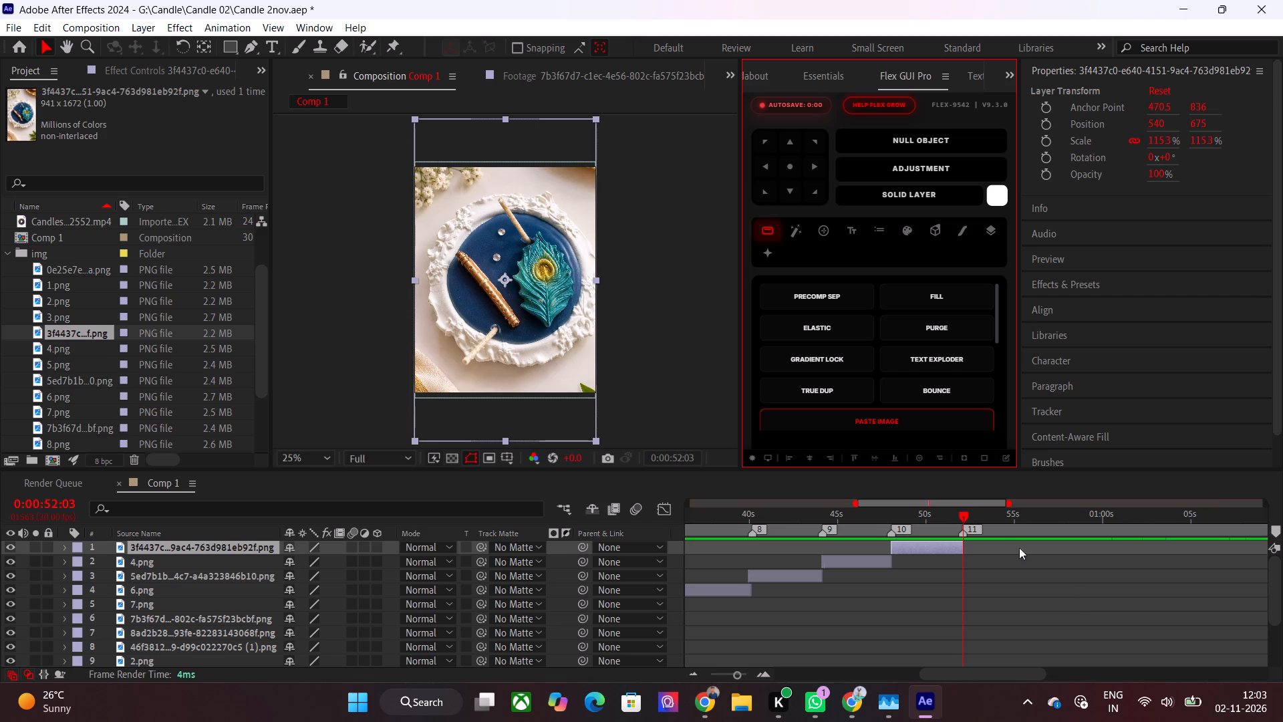
Add a composition marker at 0:00:55:24, just before the reference video cuts to the New Arrival shot.
left_click_drag(990, 525, 1022, 525)
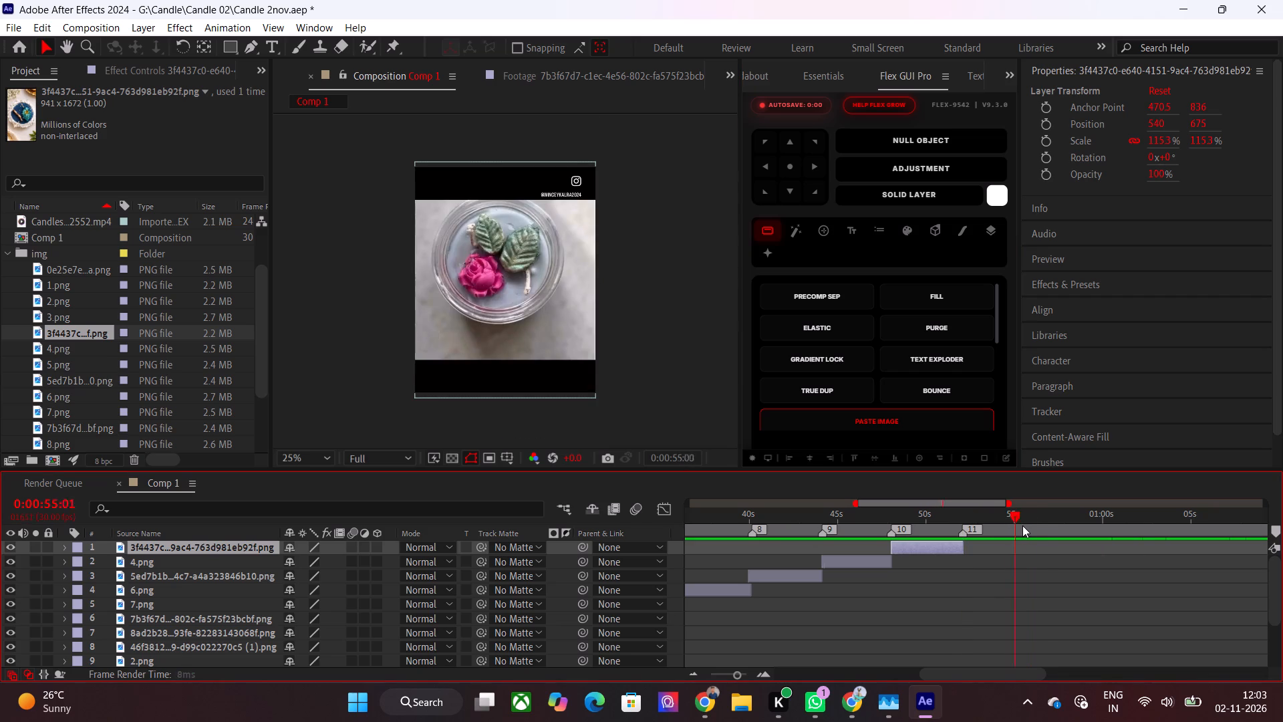
left_click_drag(1022, 525, 971, 539)
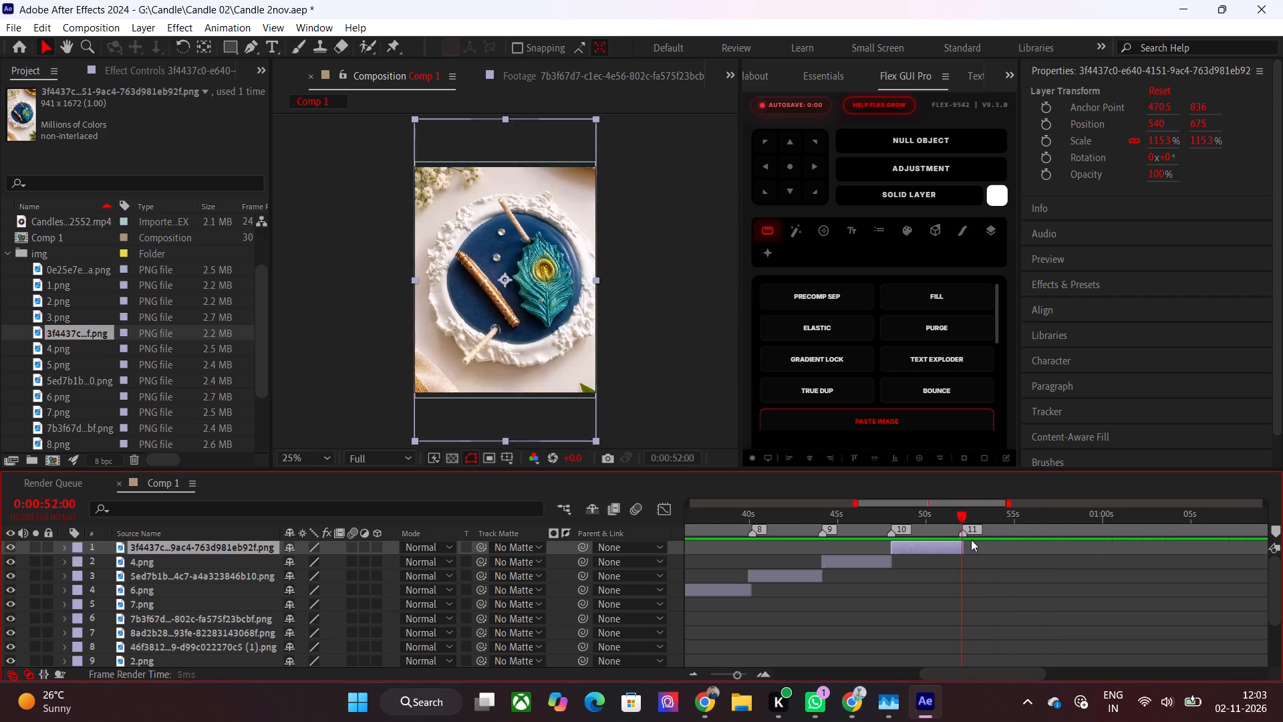
left_click_drag(971, 539, 1032, 539)
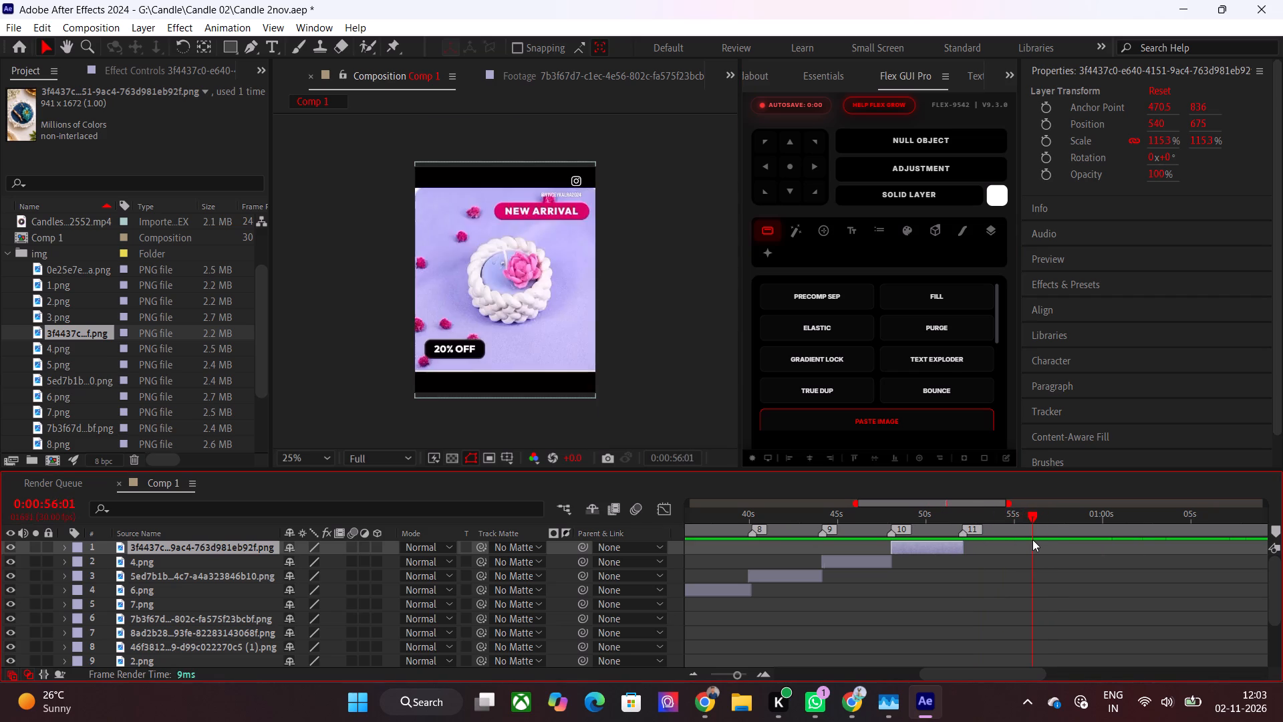
left_click_drag(1032, 539, 1028, 539)
left_click(1278, 531)
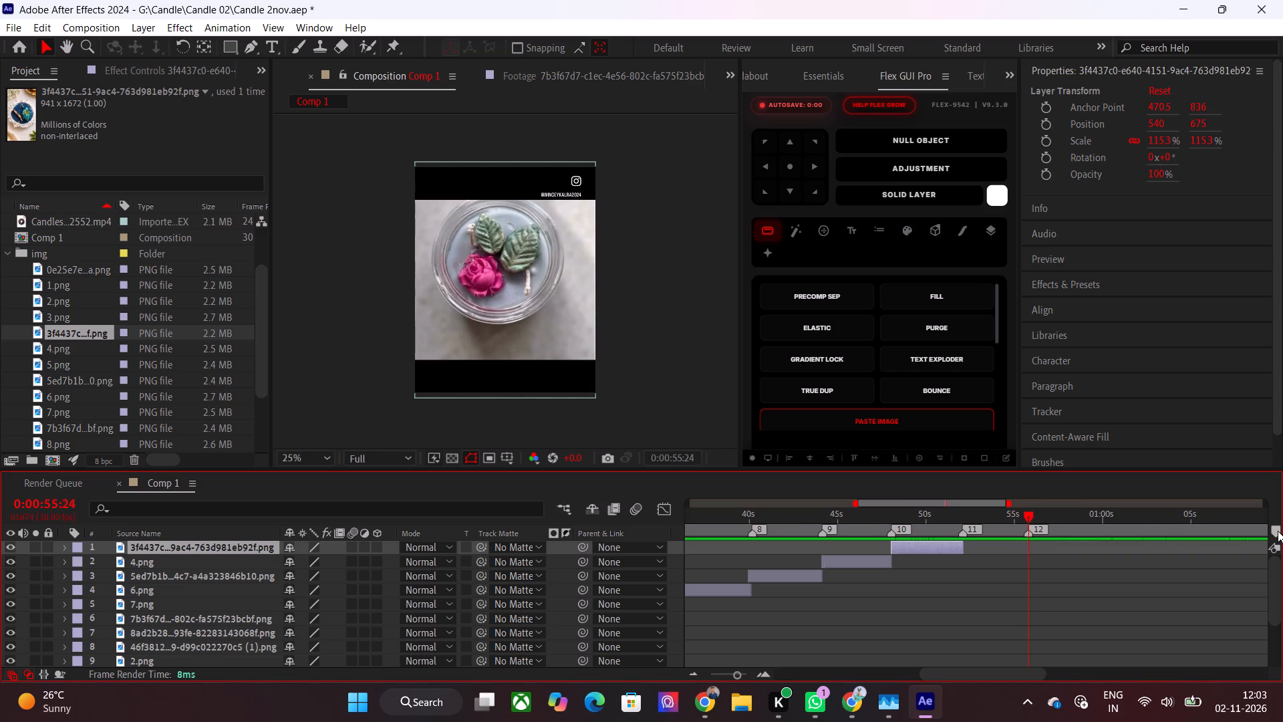
Place 3.png as the top layer and trim it to run from 0:00:52:03 to 0:00:55:27.
left_click(89, 320)
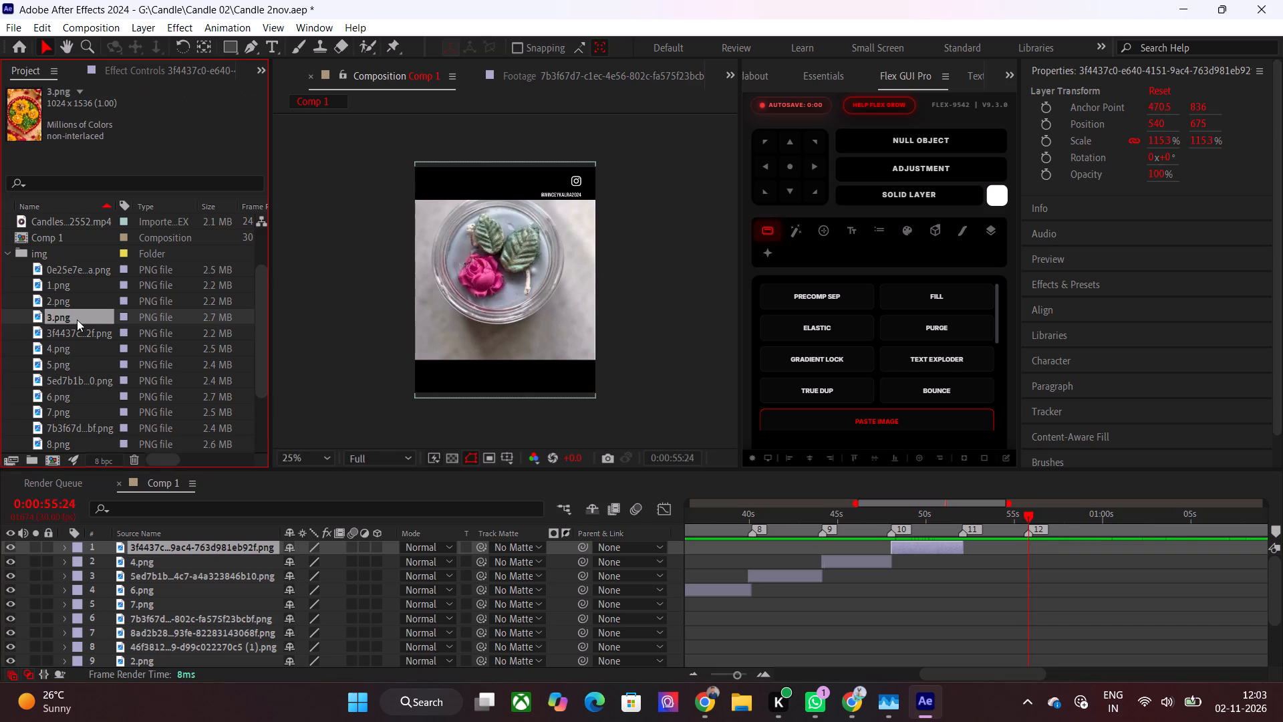
left_click_drag(75, 315, 966, 541)
left_click_drag(990, 513, 963, 525)
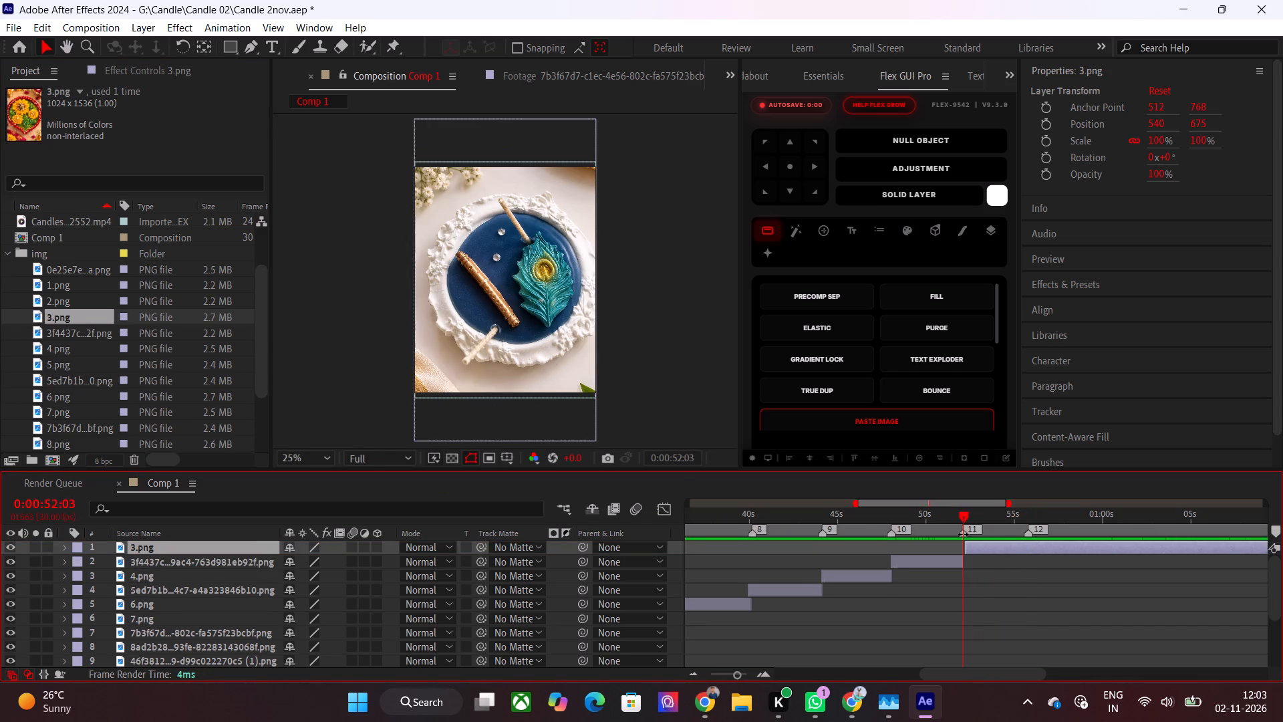
key("alt+bracketleft")
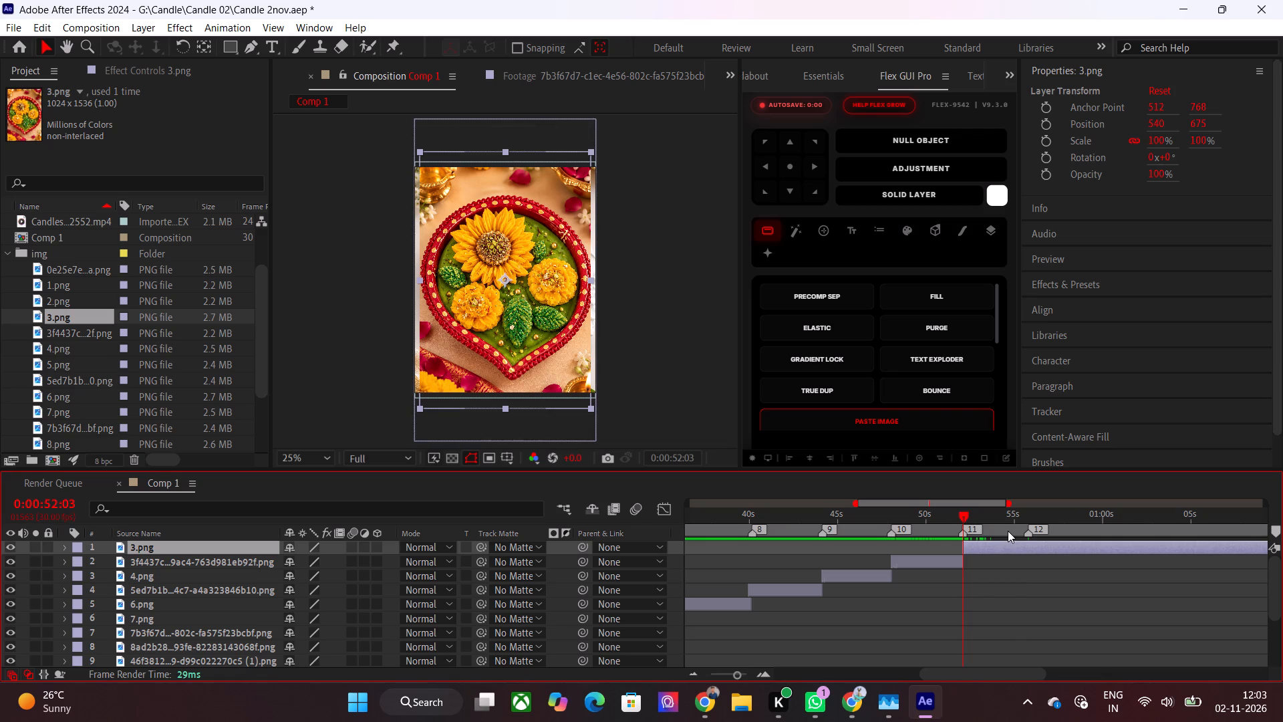
left_click_drag(1007, 528, 1030, 548)
key("alt+bracketright")
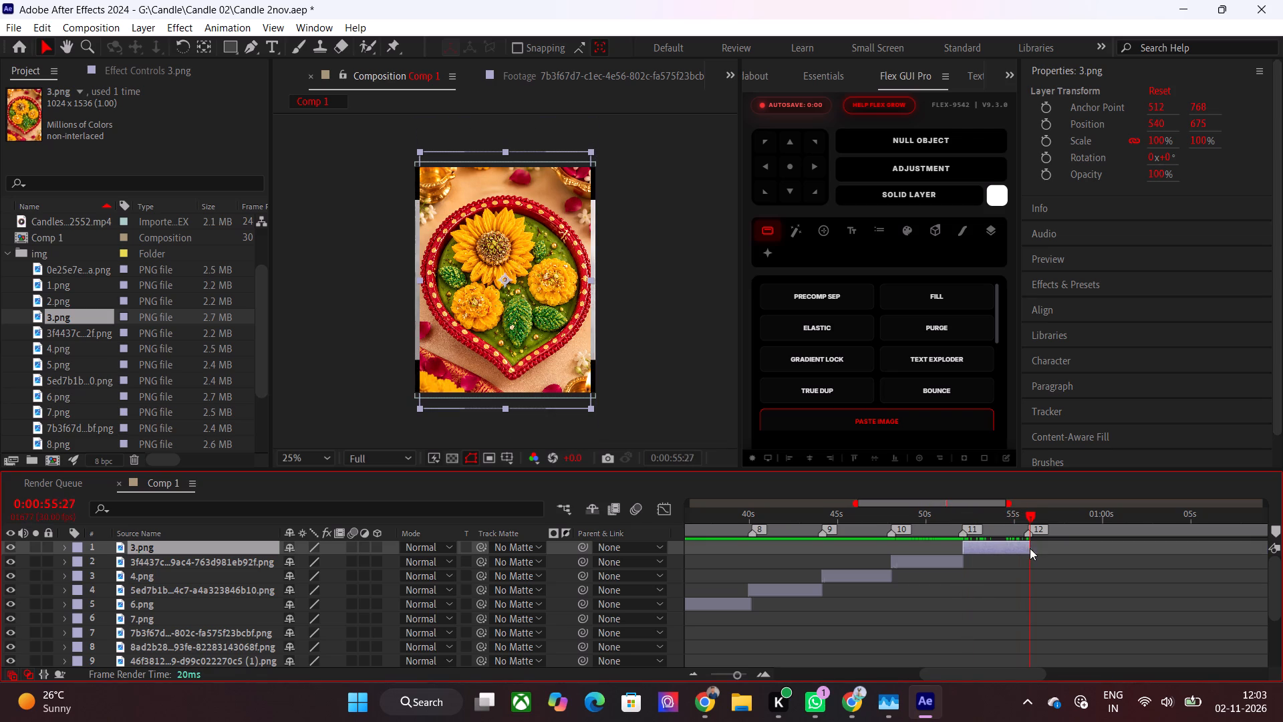
left_click(1031, 535)
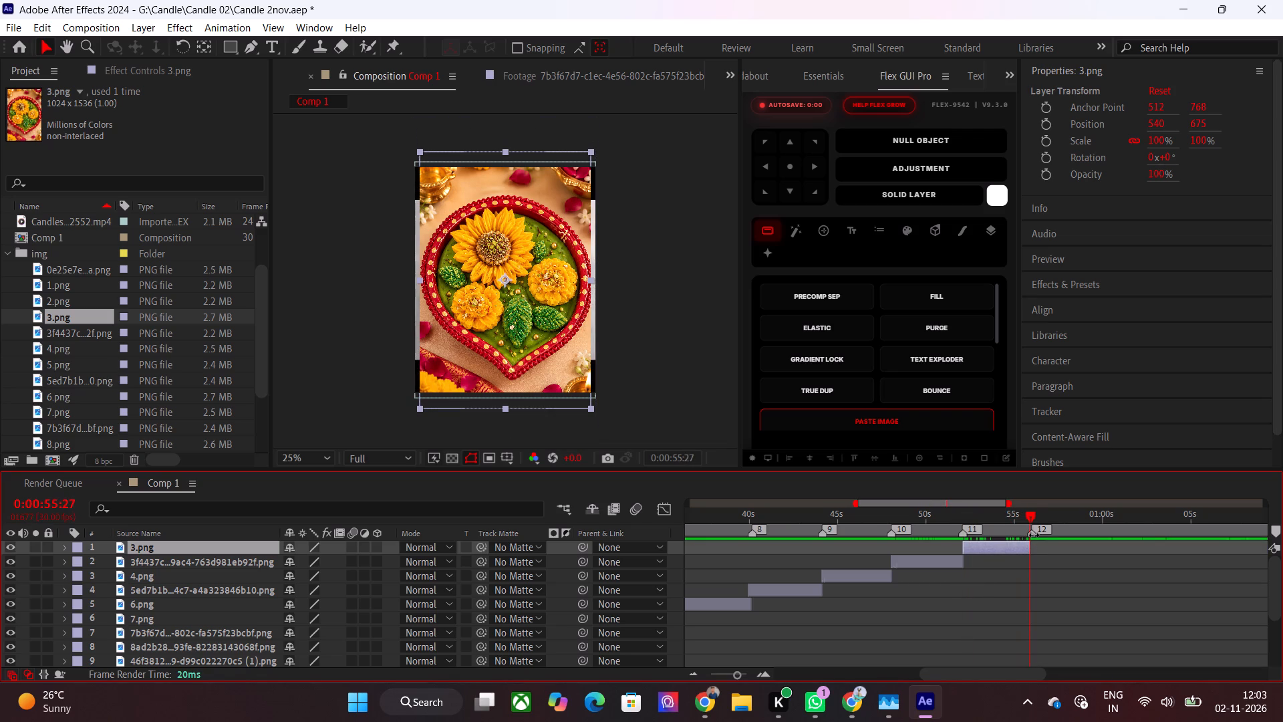
Scale the 3.png layer to fill the composition using Fill Comp.
left_click(984, 463)
Scrub through the composition from the start to review the placed images and their cuts up to about 0:00:38:06.
left_click_drag(992, 532, 784, 584)
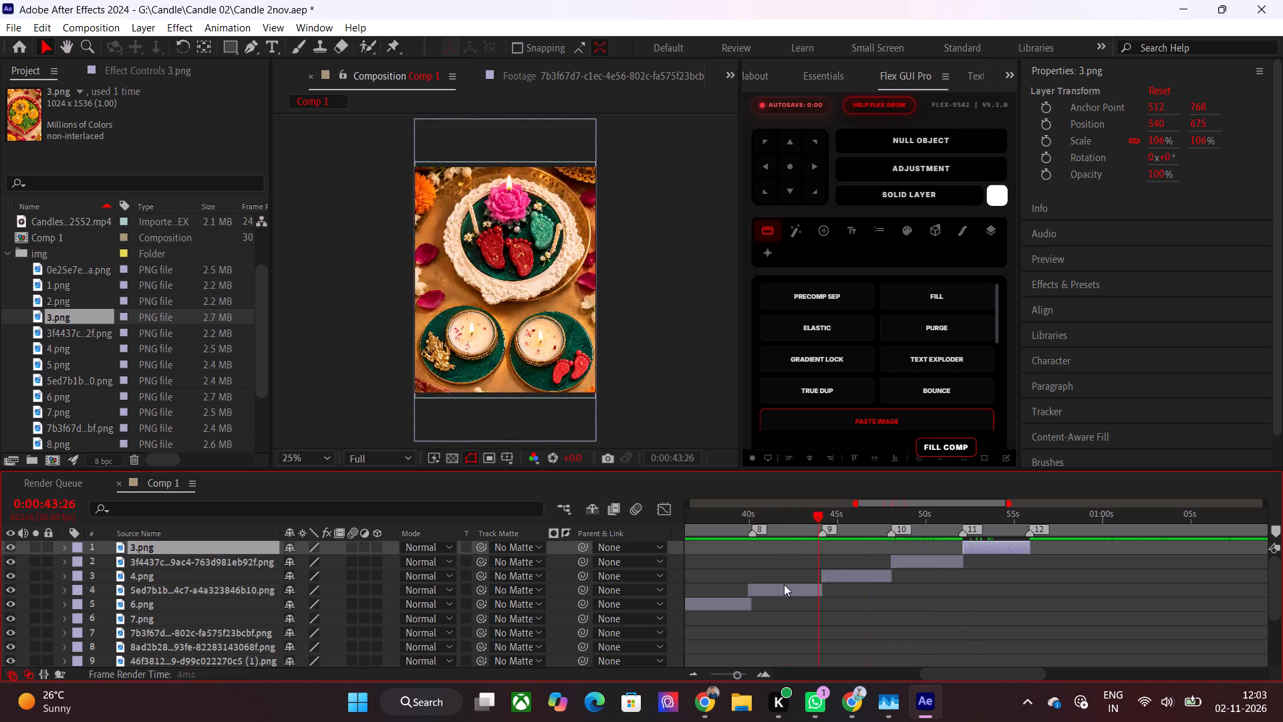
left_click_drag(784, 584, 582, 614)
scroll(807, 578, "down", 9)
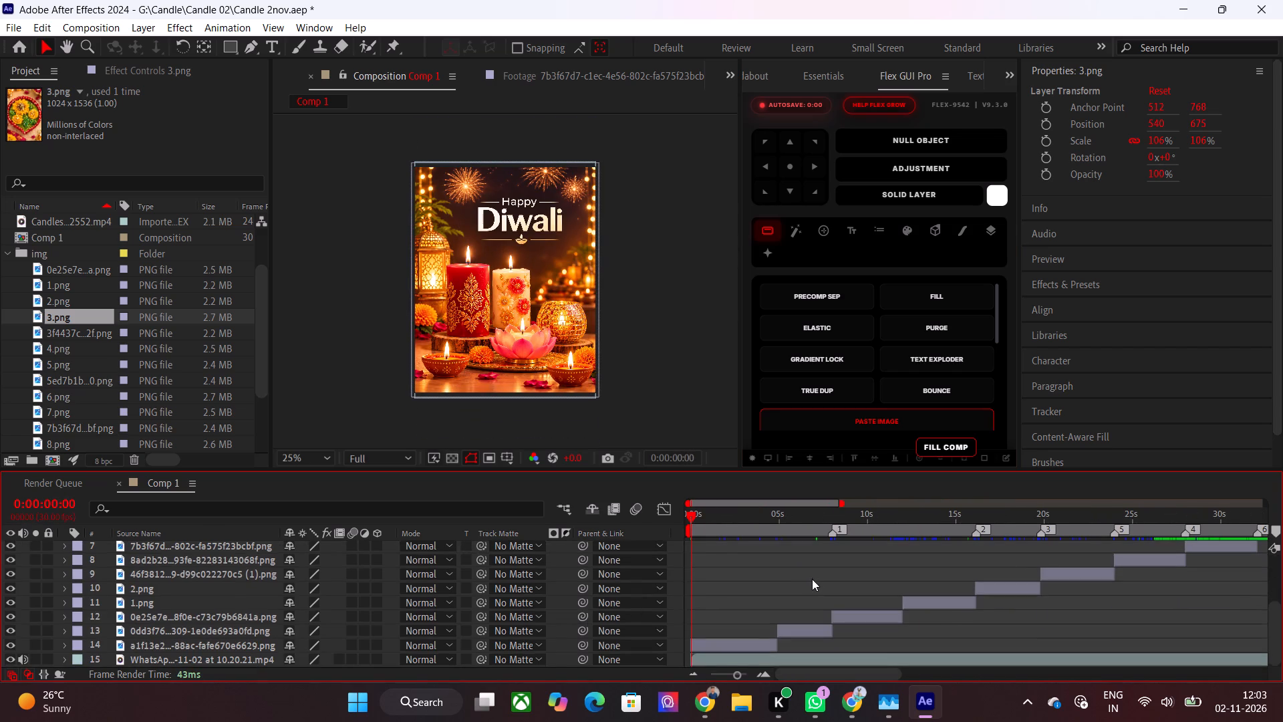
left_click_drag(722, 529, 803, 568)
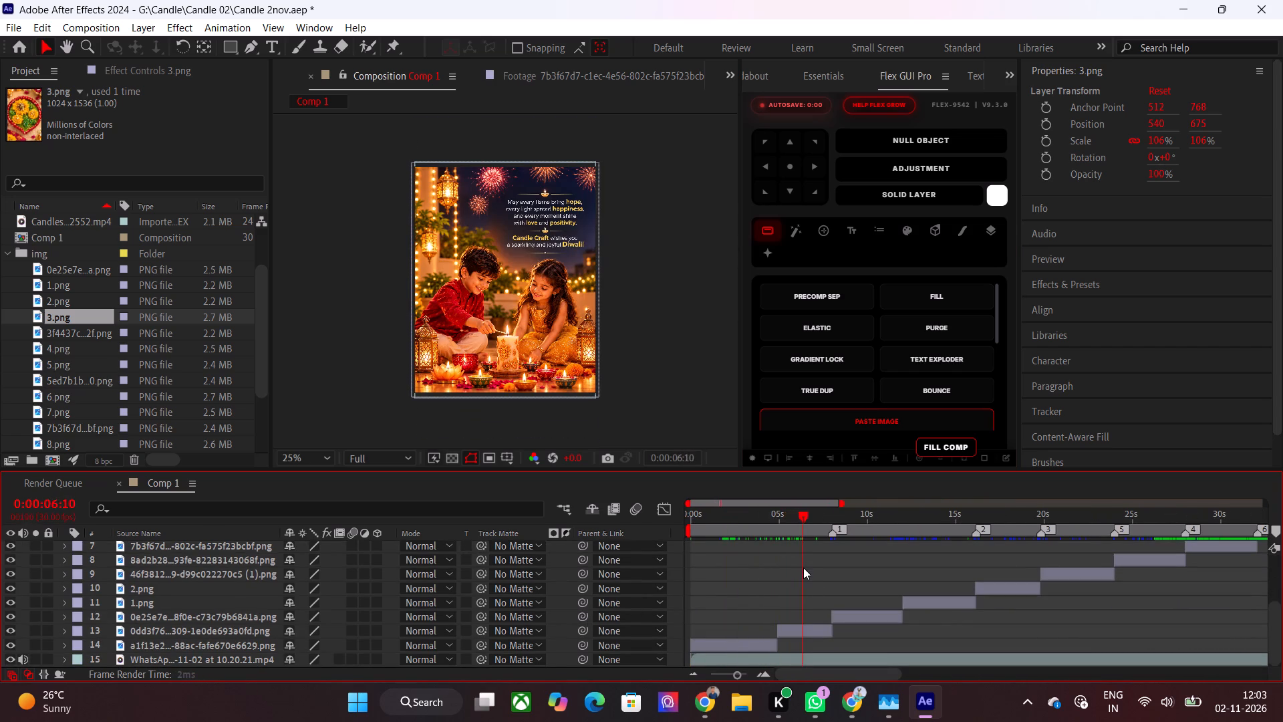
left_click_drag(803, 568, 895, 592)
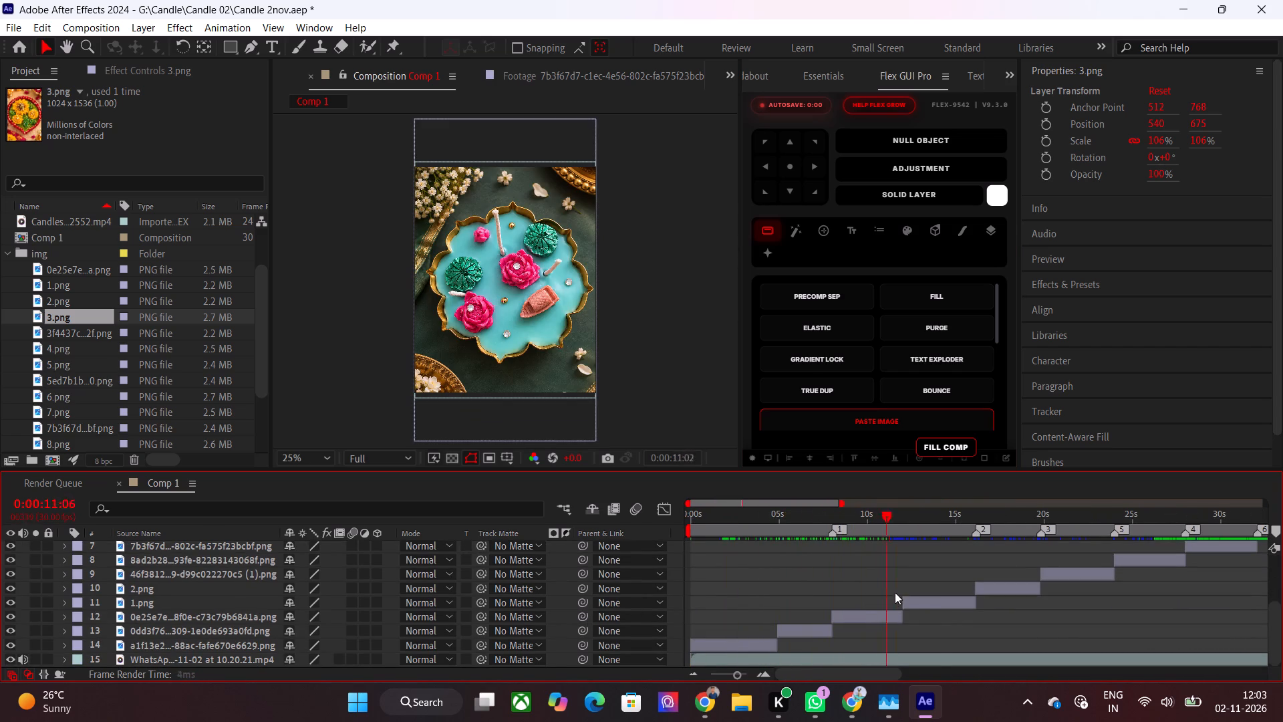
left_click_drag(895, 592, 1267, 668)
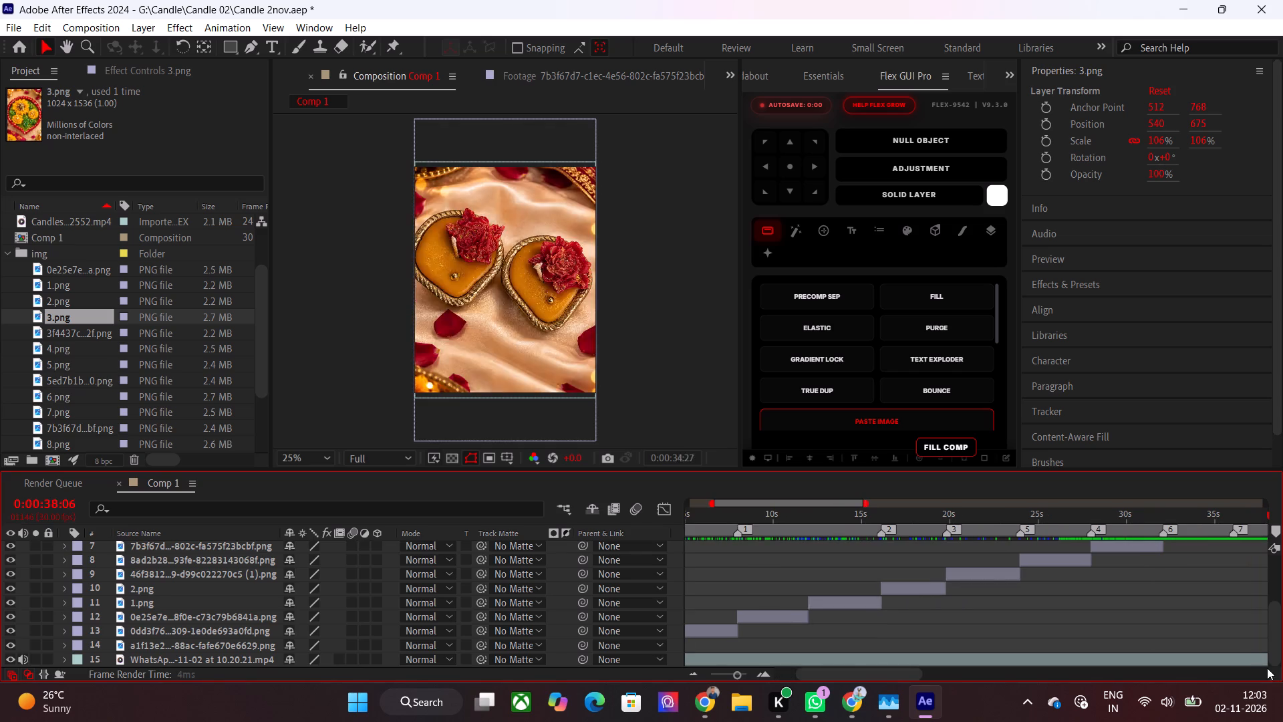
left_click_drag(1267, 668, 1274, 712)
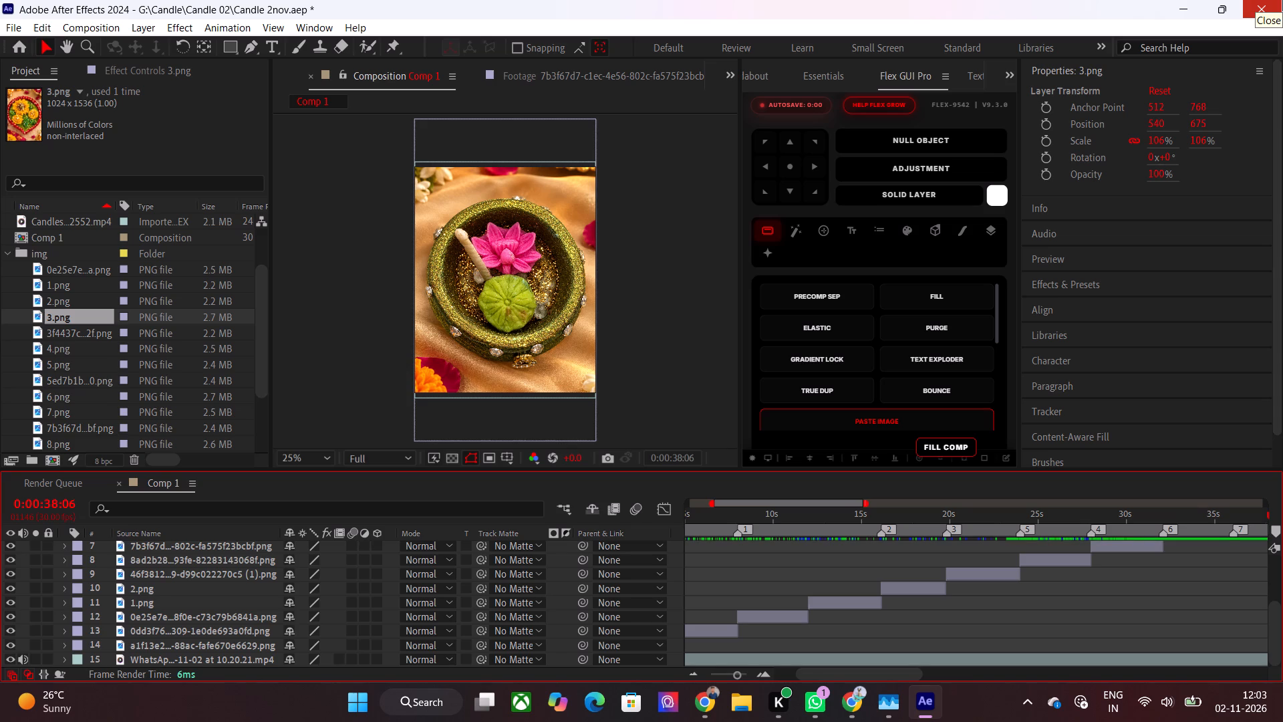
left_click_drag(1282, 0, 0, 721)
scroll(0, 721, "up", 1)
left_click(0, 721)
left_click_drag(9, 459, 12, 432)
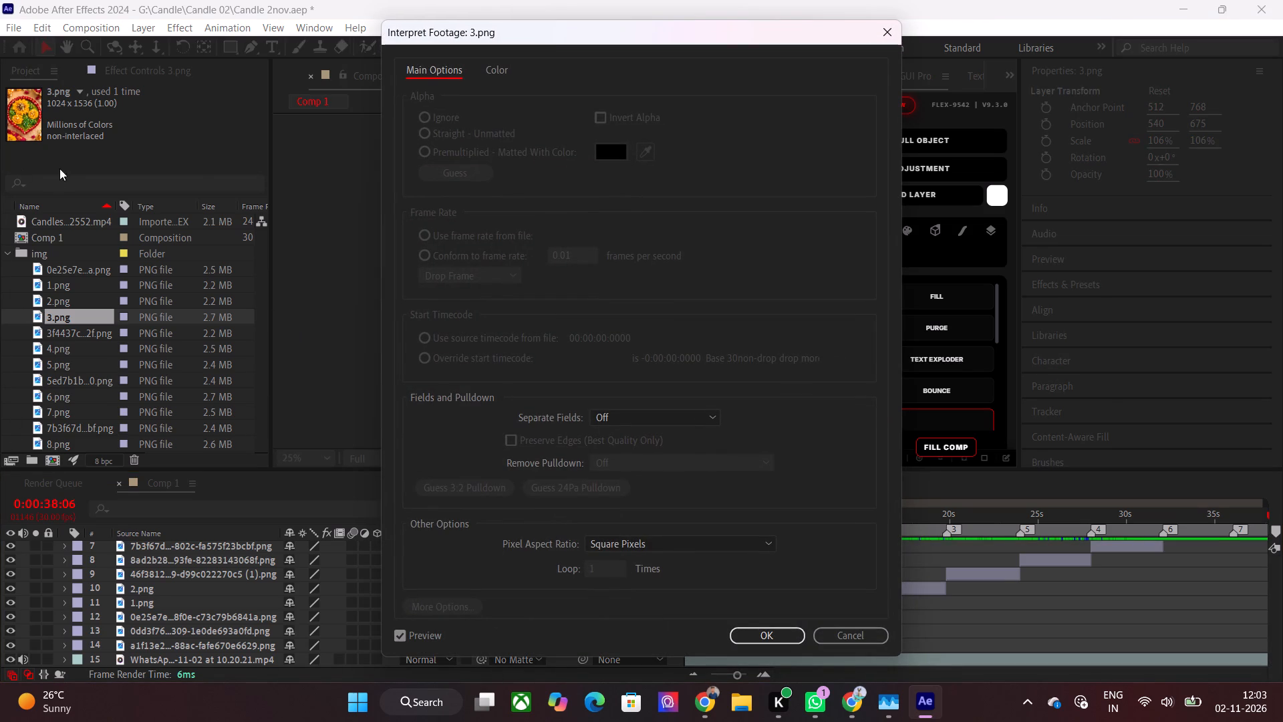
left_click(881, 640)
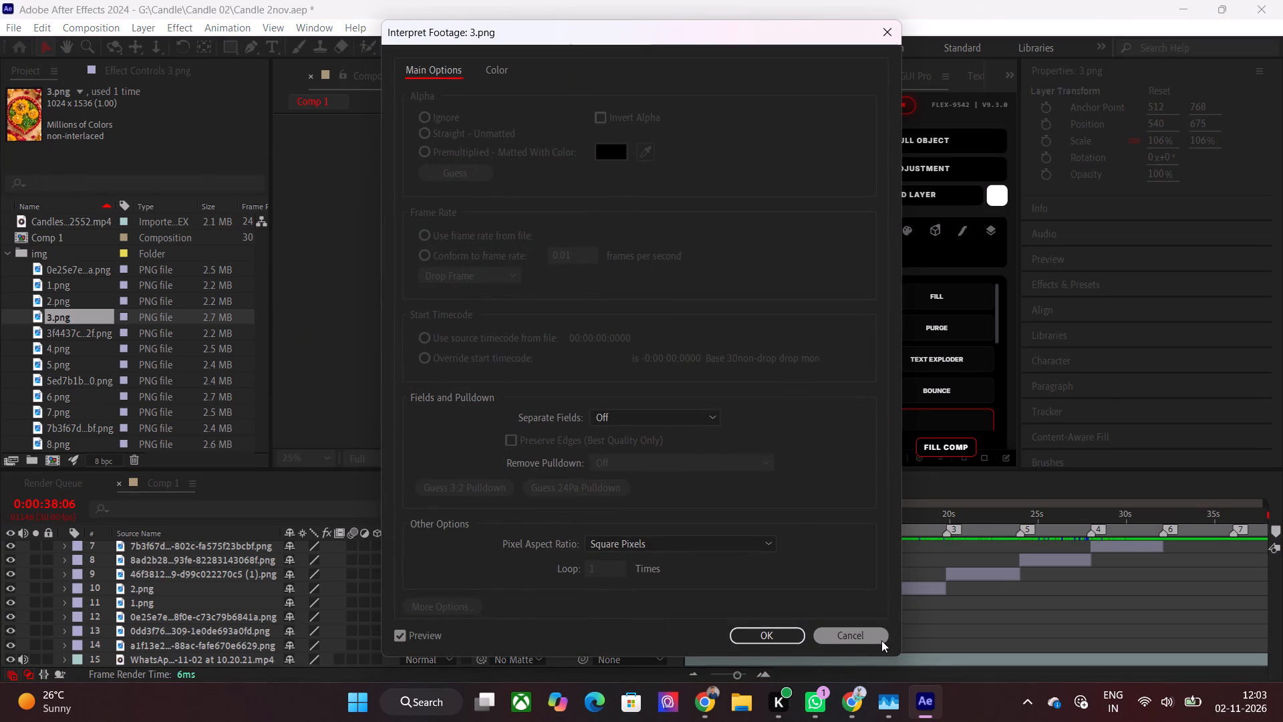
Scrub through the composition again from the start to about 0:00:35:14, examining each placed image and its cut points.
left_click_drag(789, 522, 674, 533)
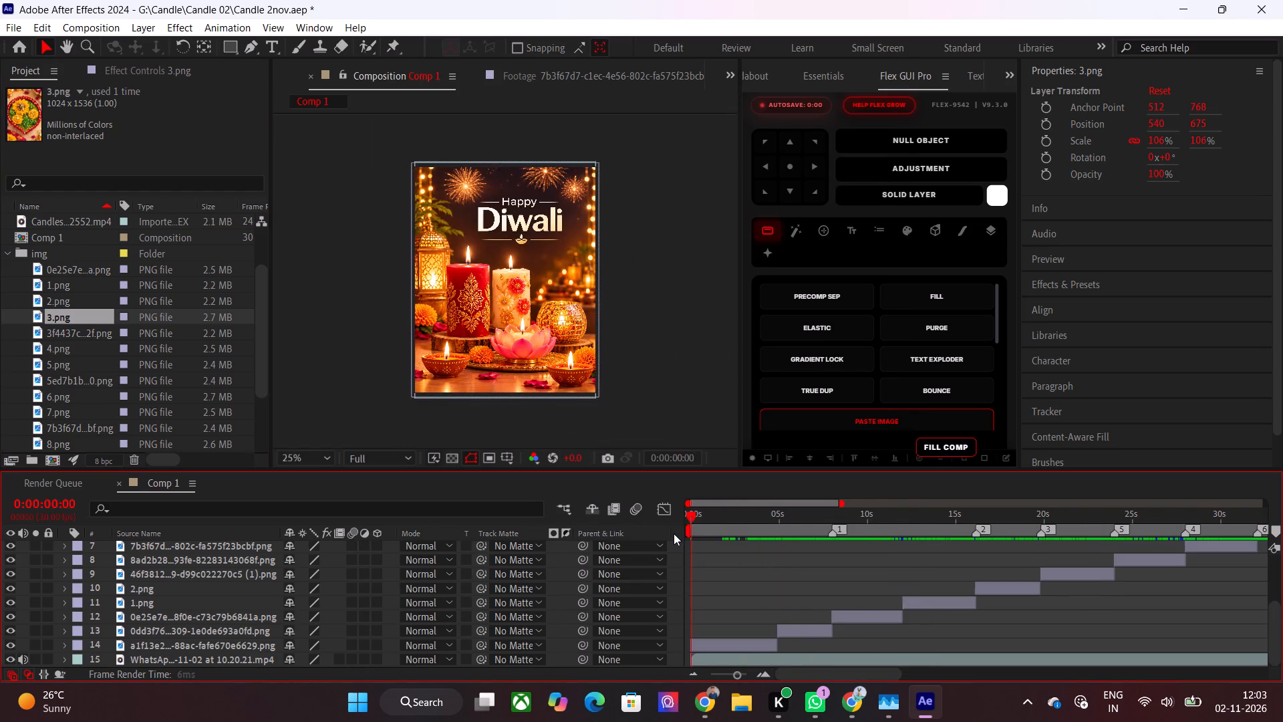
left_click_drag(674, 533, 851, 533)
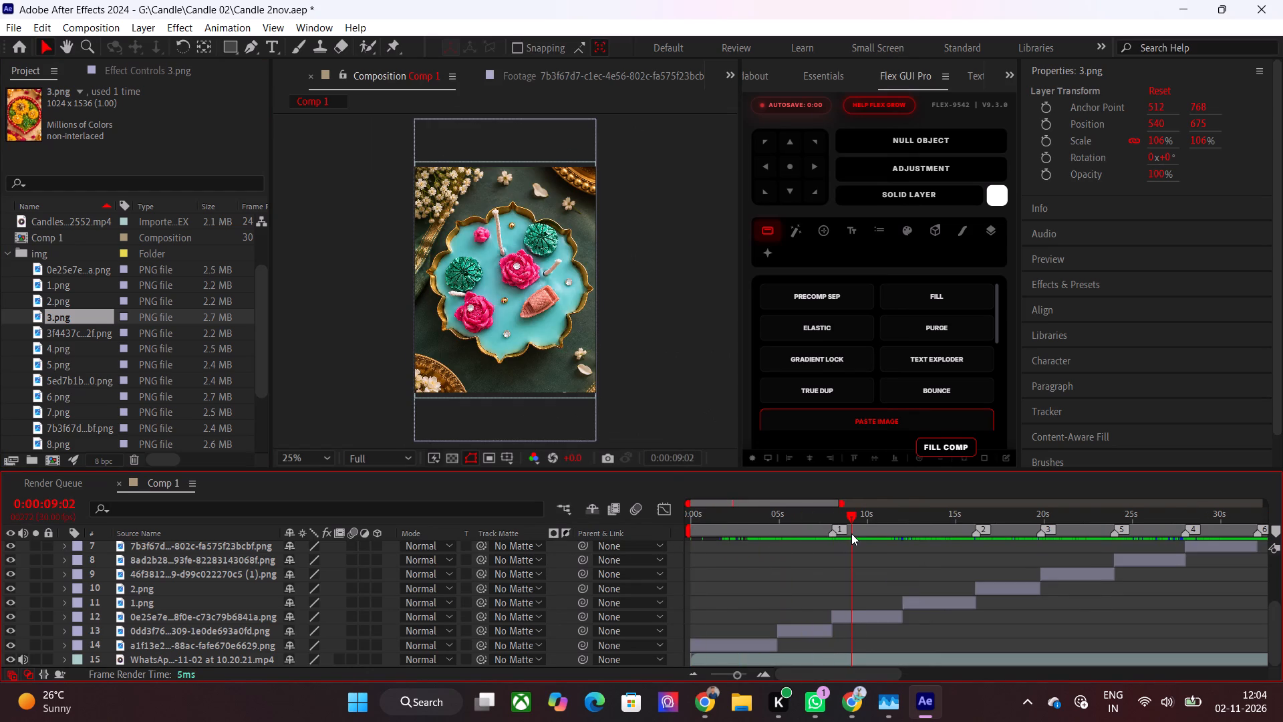
left_click_drag(851, 533, 921, 568)
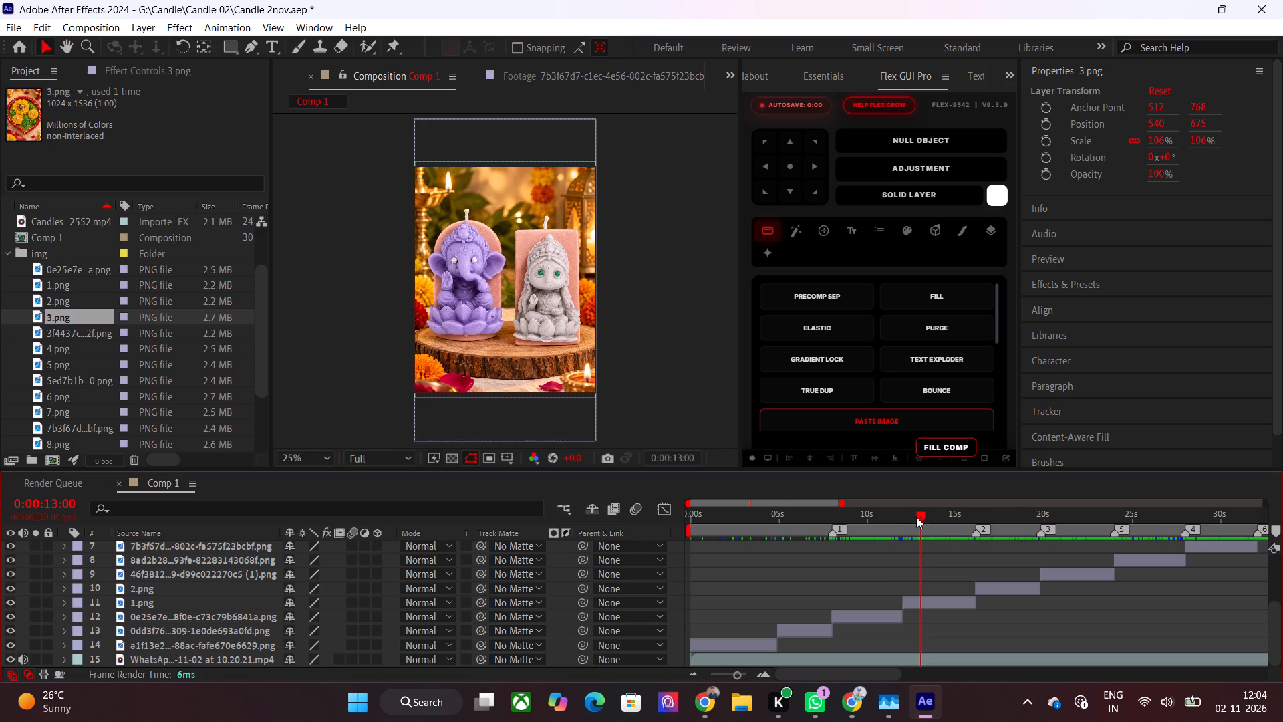
left_click_drag(916, 517, 1000, 517)
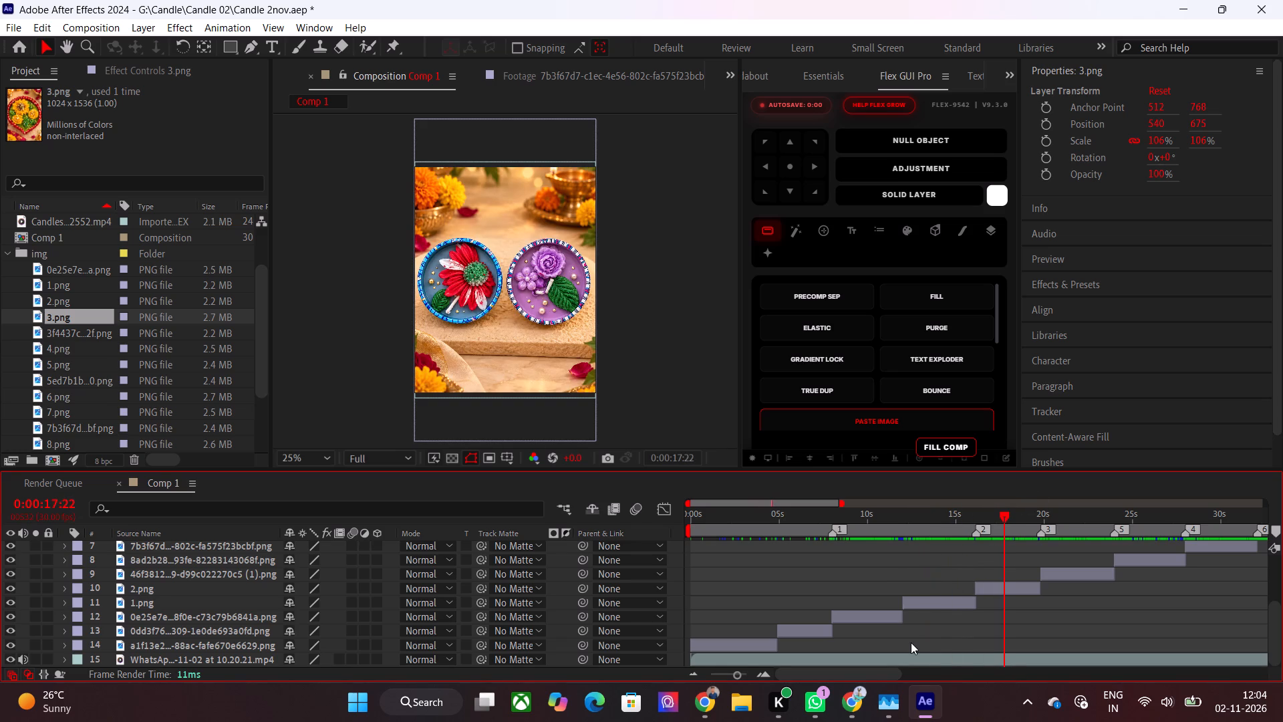
left_click_drag(928, 521, 954, 553)
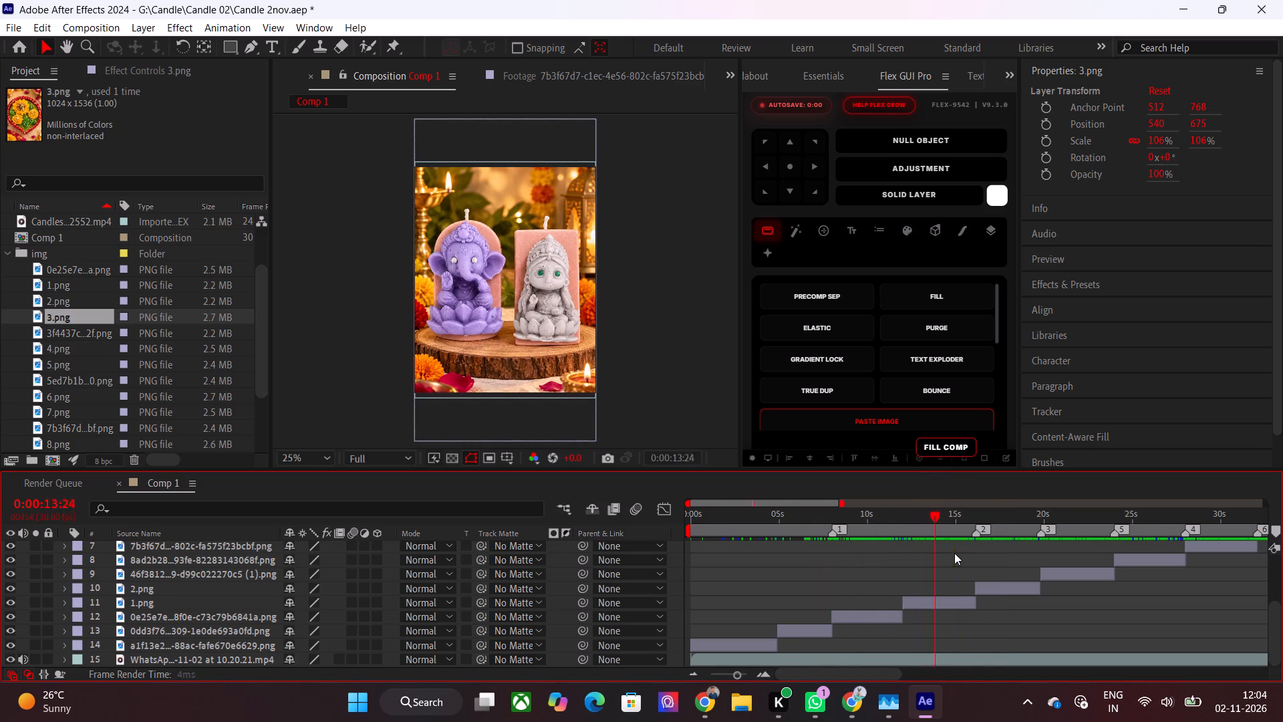
left_click_drag(954, 553, 1180, 573)
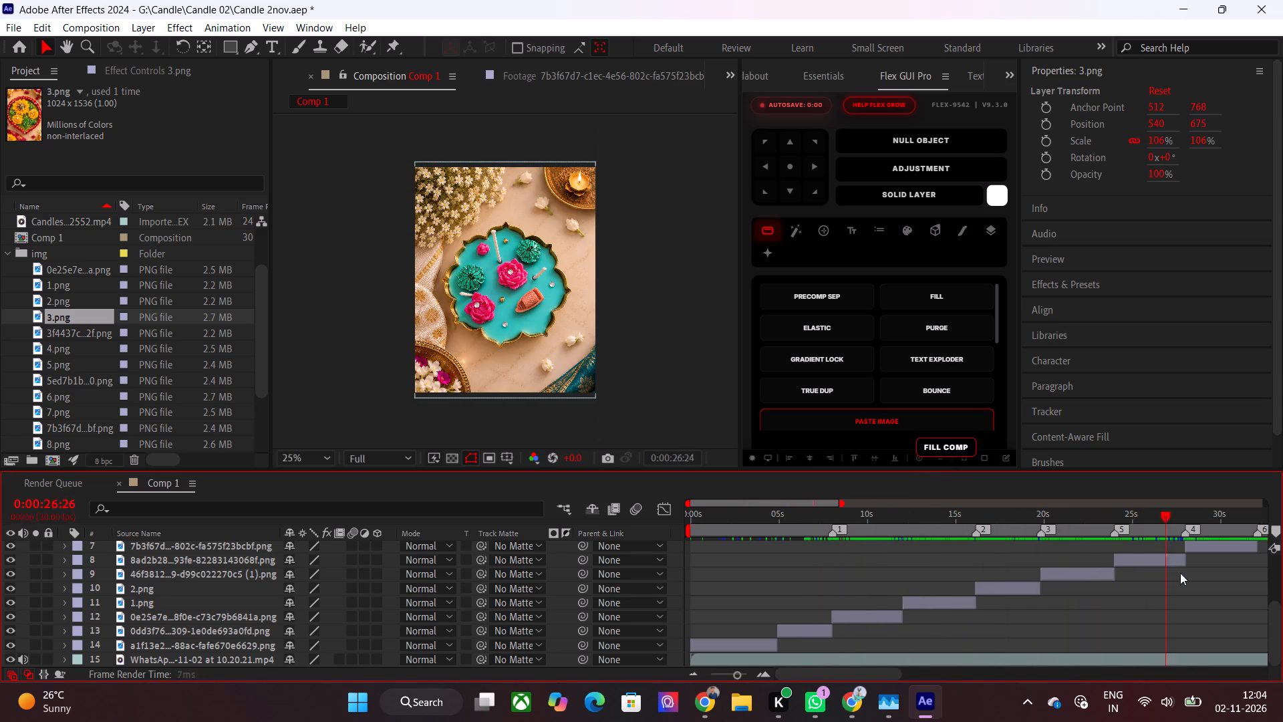
left_click_drag(1180, 573, 1069, 588)
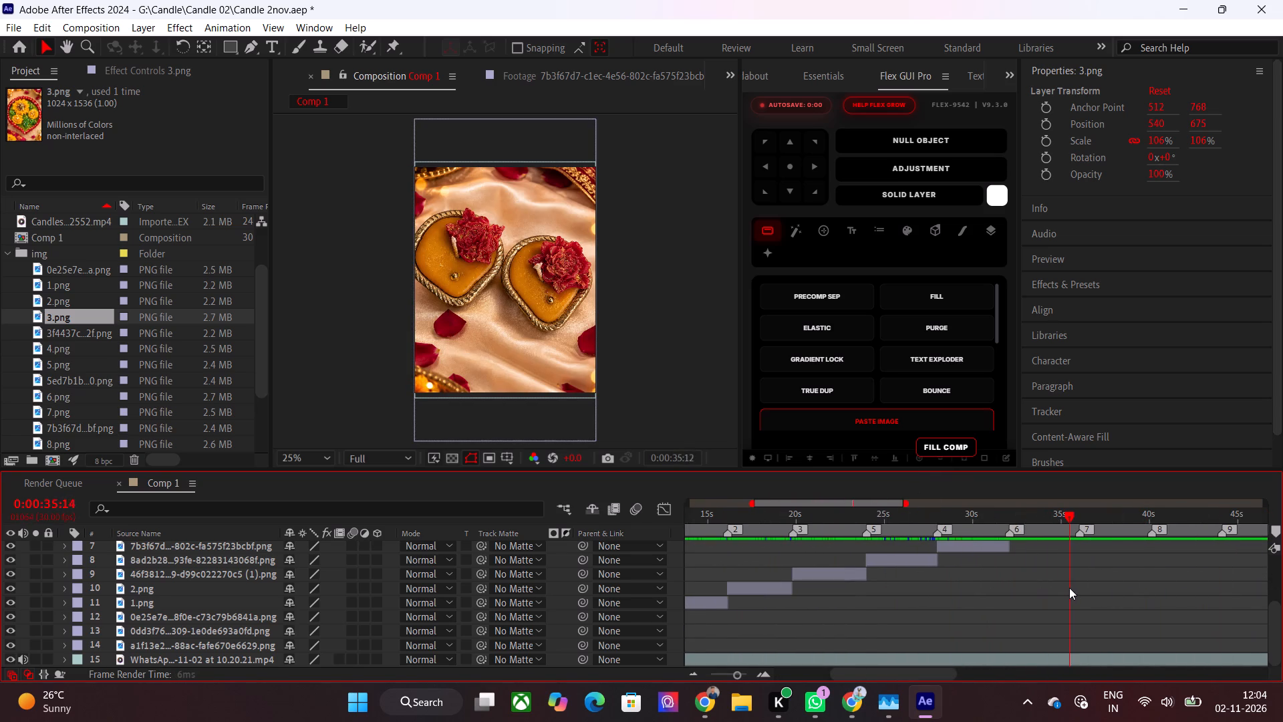
Find the reference video's next cut after marker 12 and add composition marker 13 at 0:01:00:00.
left_click_drag(1069, 588, 1077, 588)
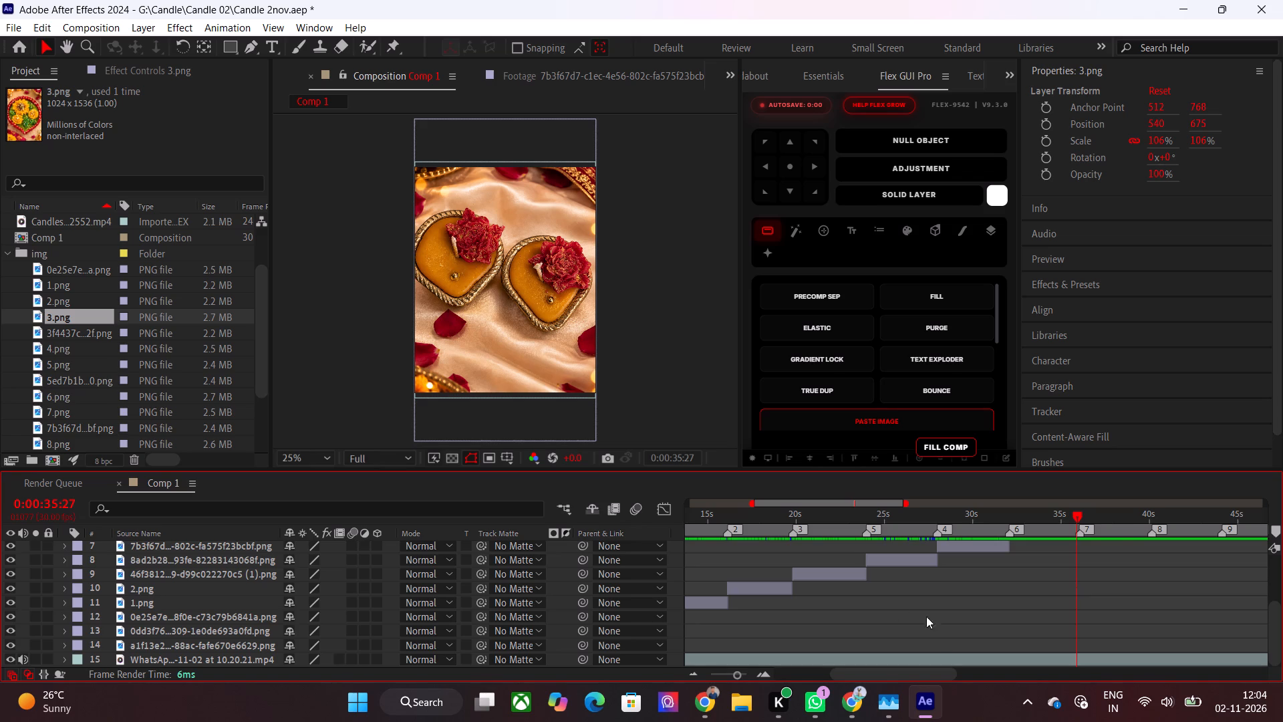
left_click_drag(1116, 525, 1251, 524)
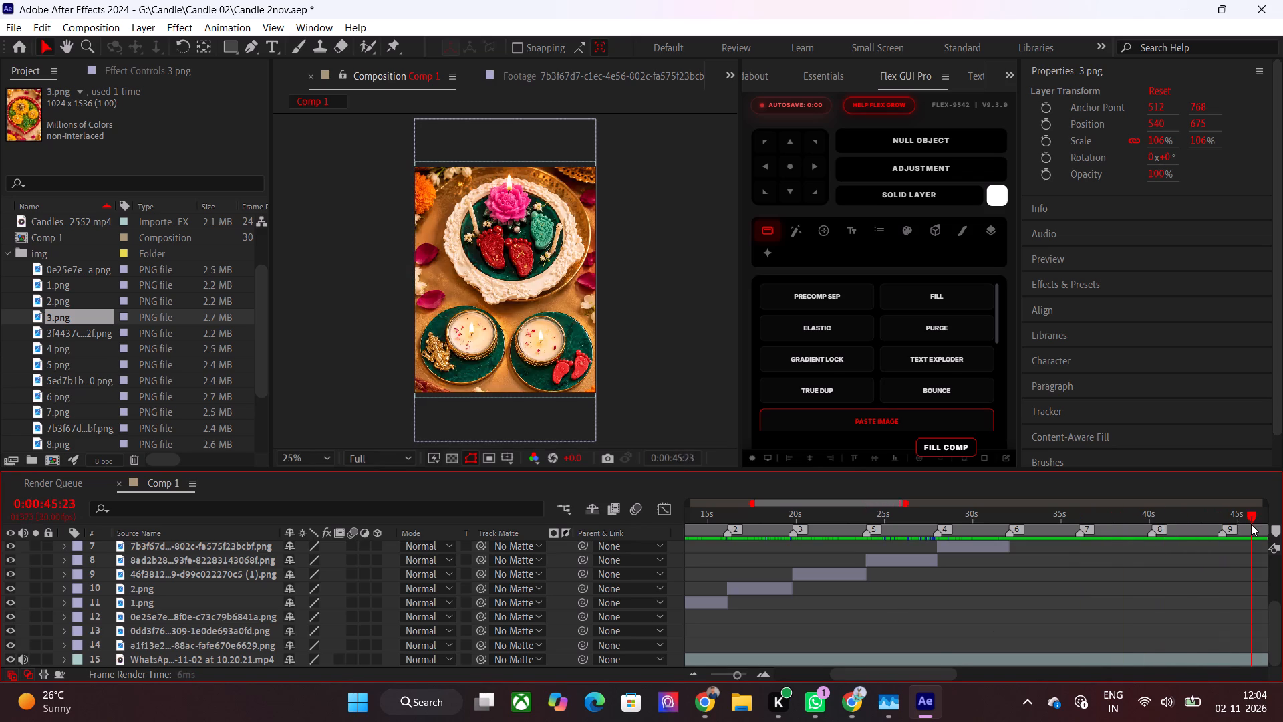
left_click_drag(1251, 524, 1098, 556)
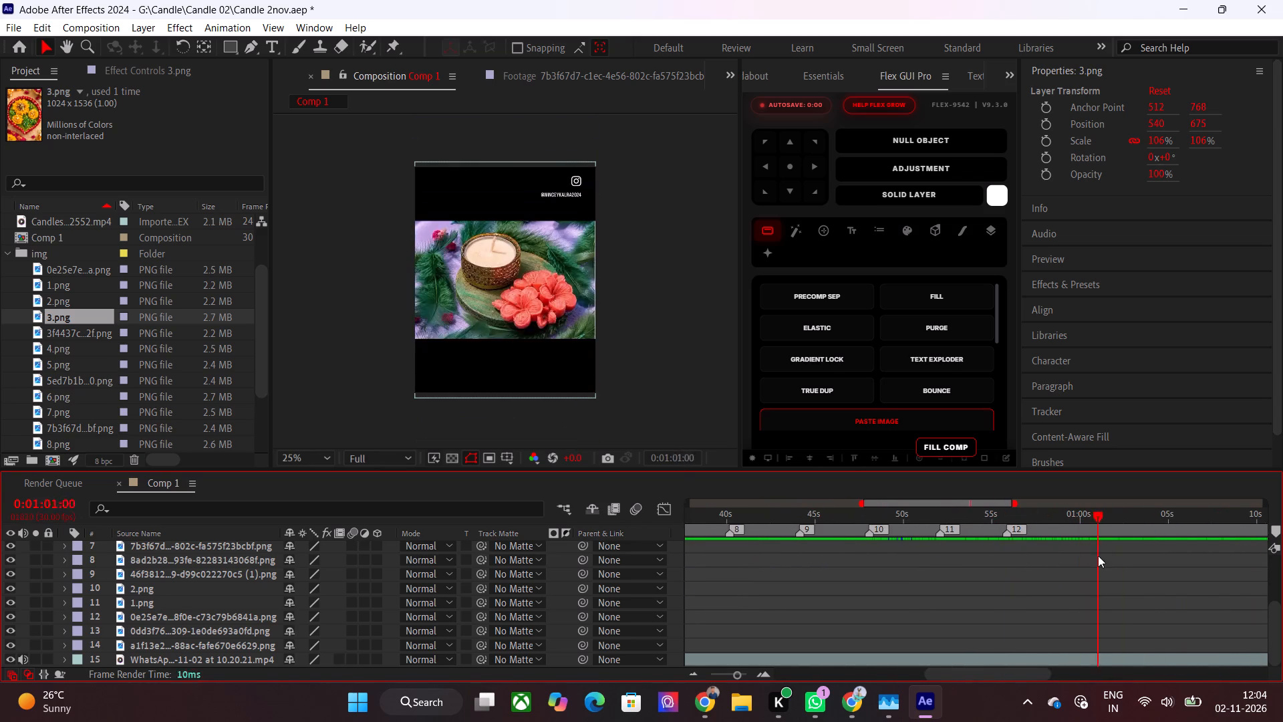
left_click_drag(1098, 556, 1071, 557)
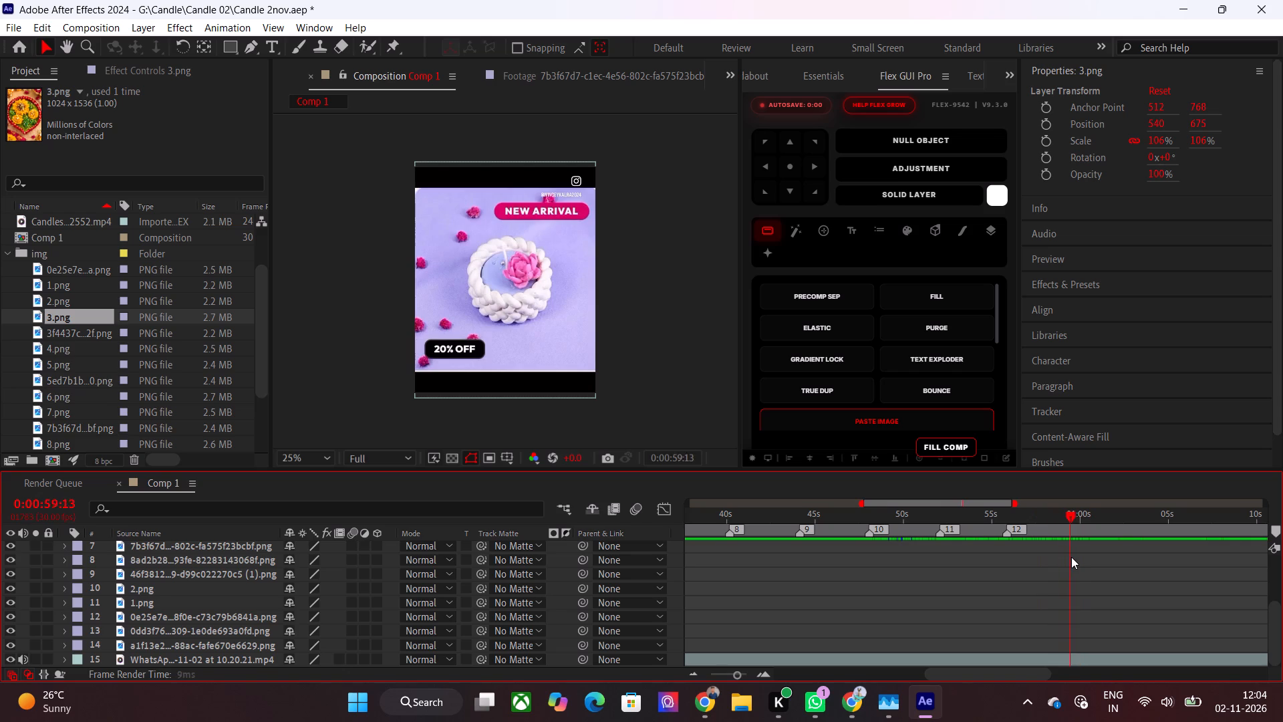
left_click_drag(1071, 557, 1080, 557)
left_click(1273, 526)
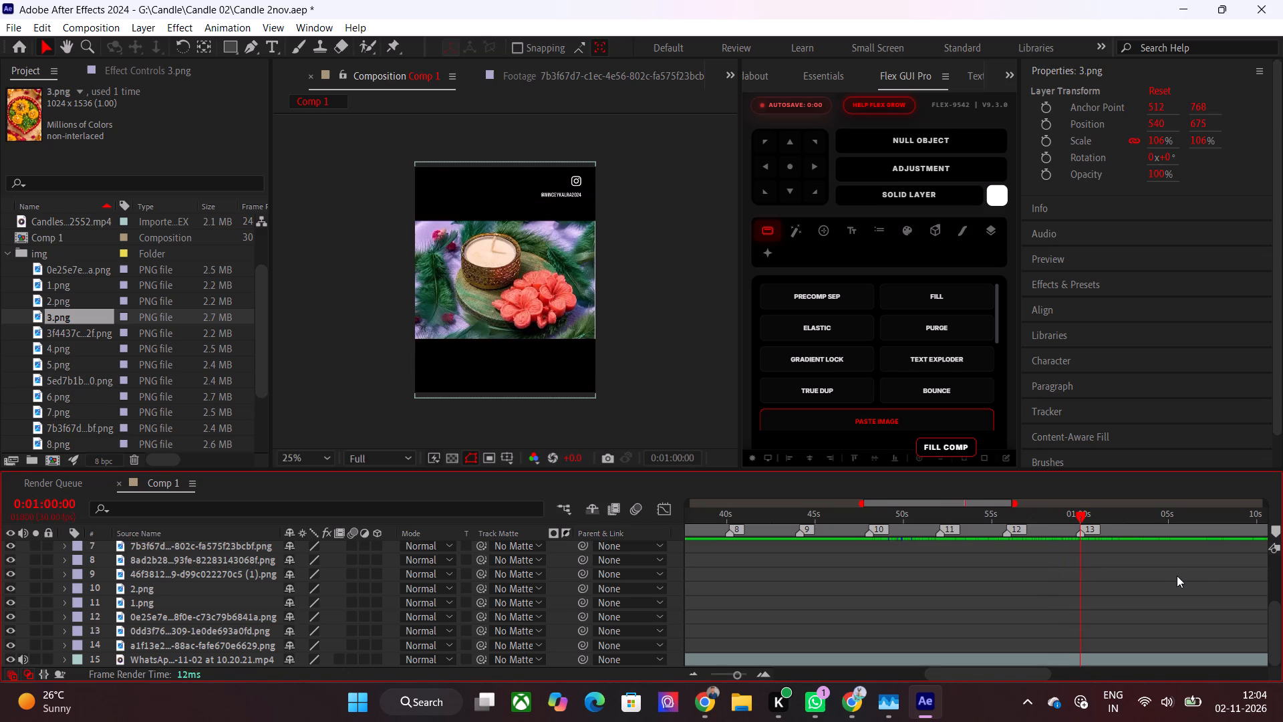
Place 2.png again as the top layer and trim it to run from 0:00:55:25 to 0:01:00:06.
scroll(1177, 576, "up", 7)
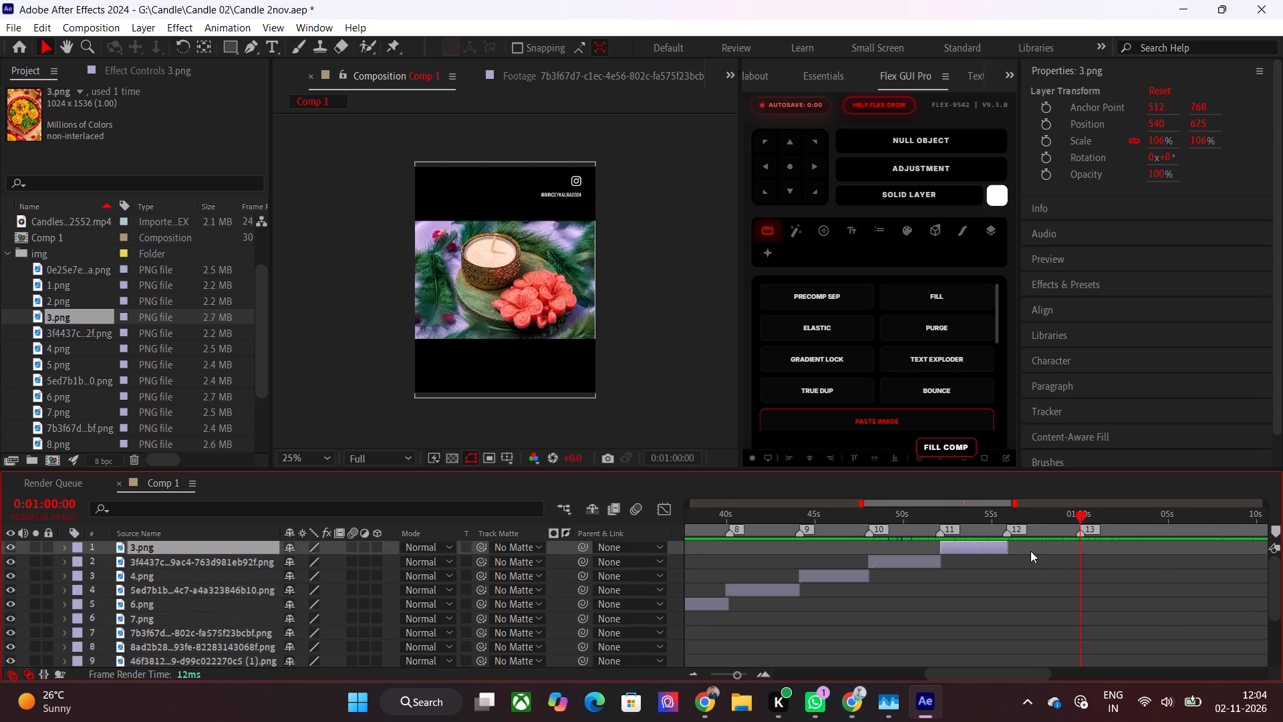
left_click_drag(1064, 516, 1012, 569)
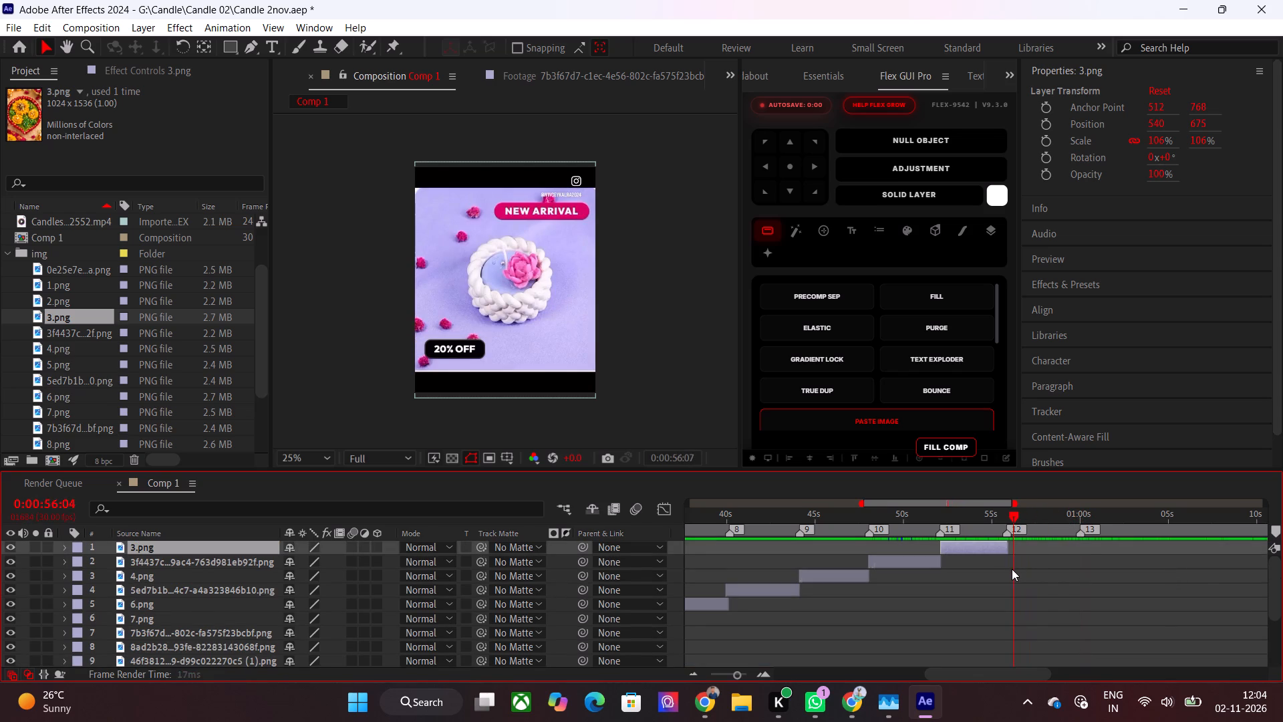
left_click_drag(1012, 569, 993, 576)
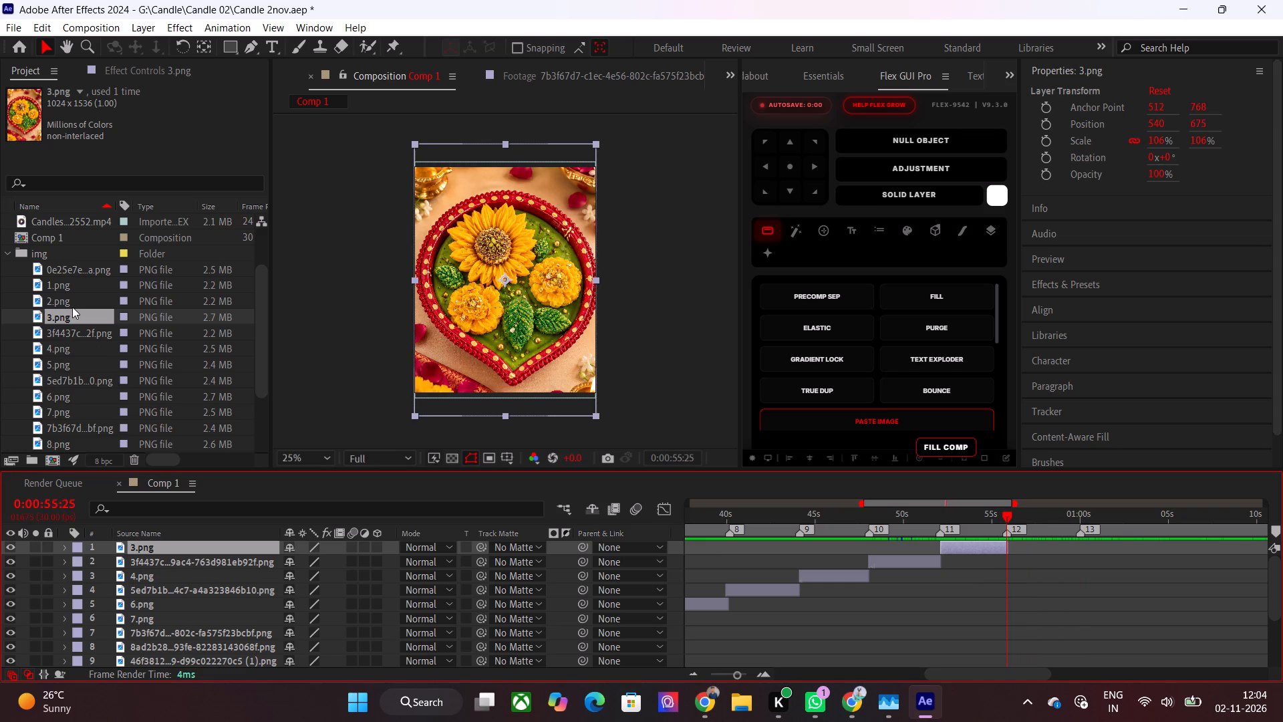
left_click(73, 306)
left_click(78, 291)
left_click(74, 308)
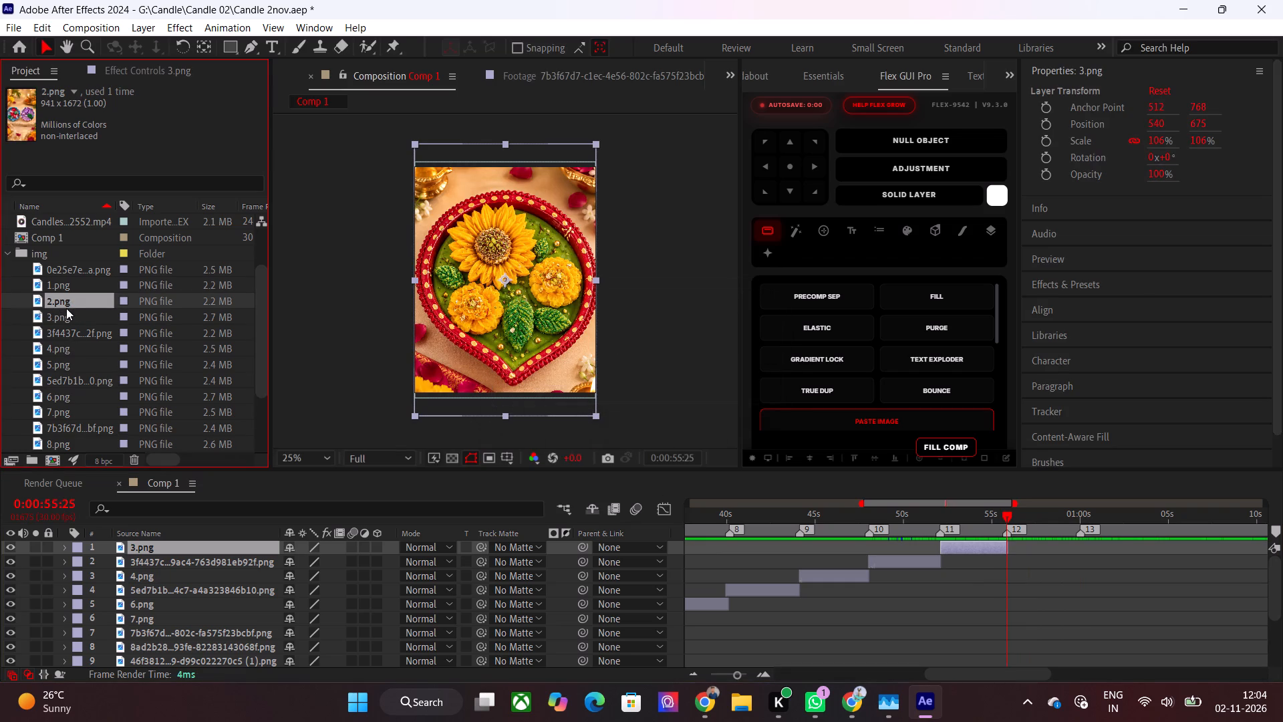
double_click(66, 308)
left_click_drag(67, 306, 974, 584)
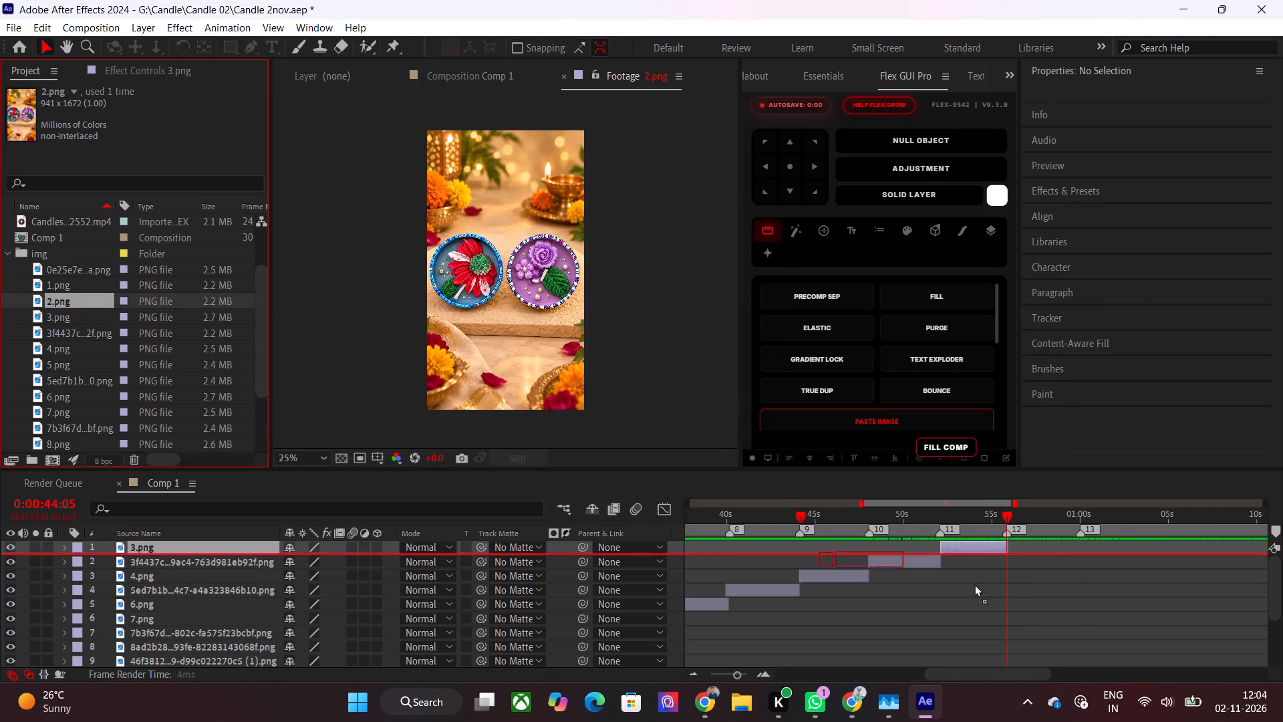
left_click_drag(974, 584, 1017, 544)
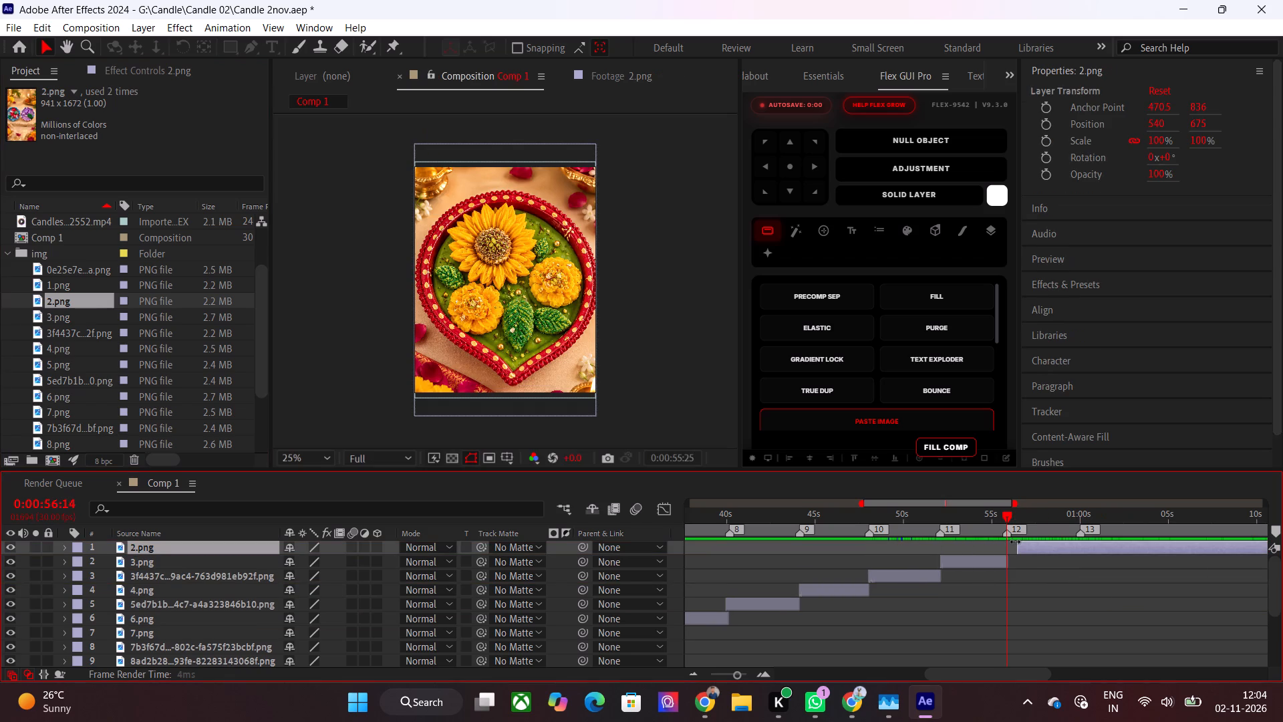
key("alt+bracketleft")
left_click_drag(1056, 513, 1070, 515)
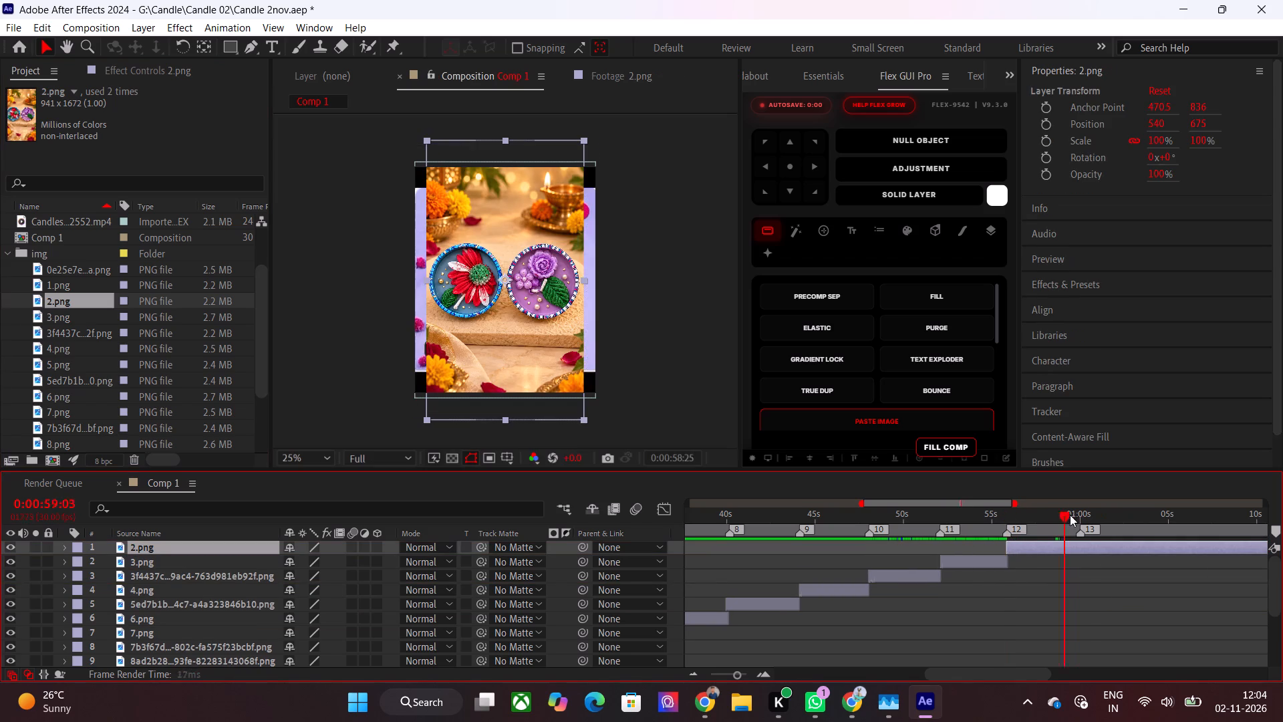
left_click_drag(1070, 515, 1083, 544)
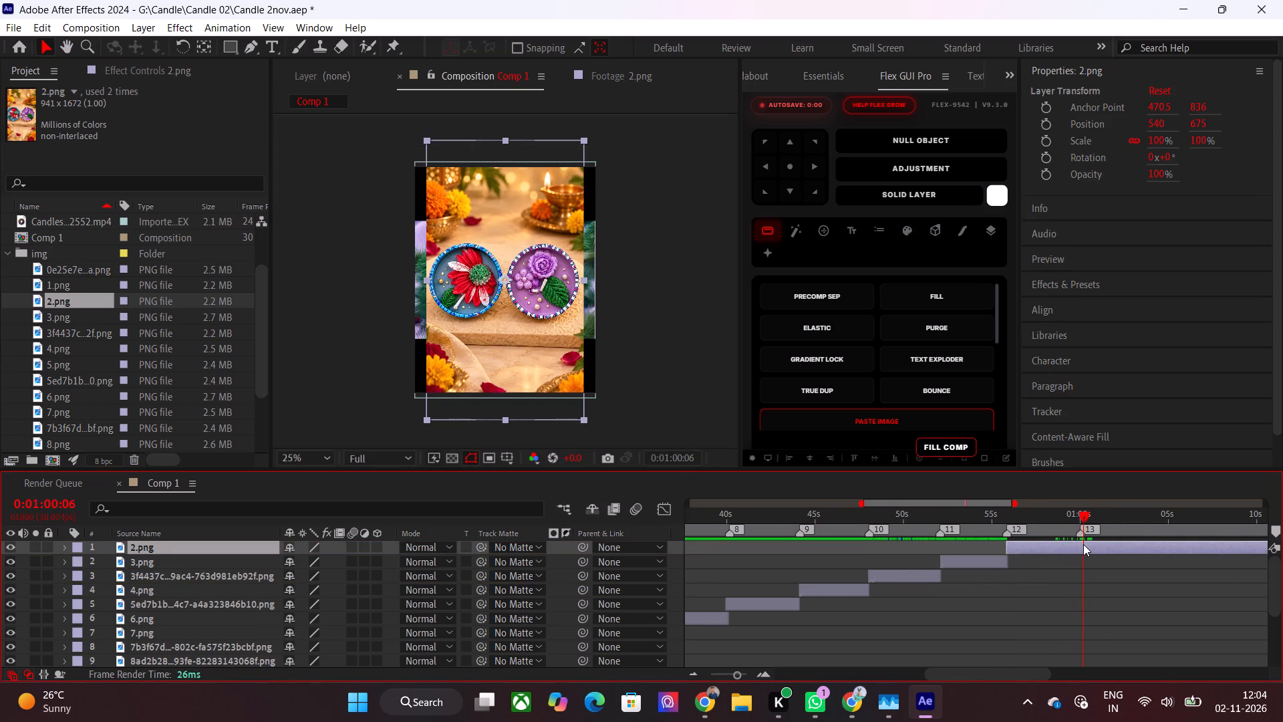
key("alt+bracketright")
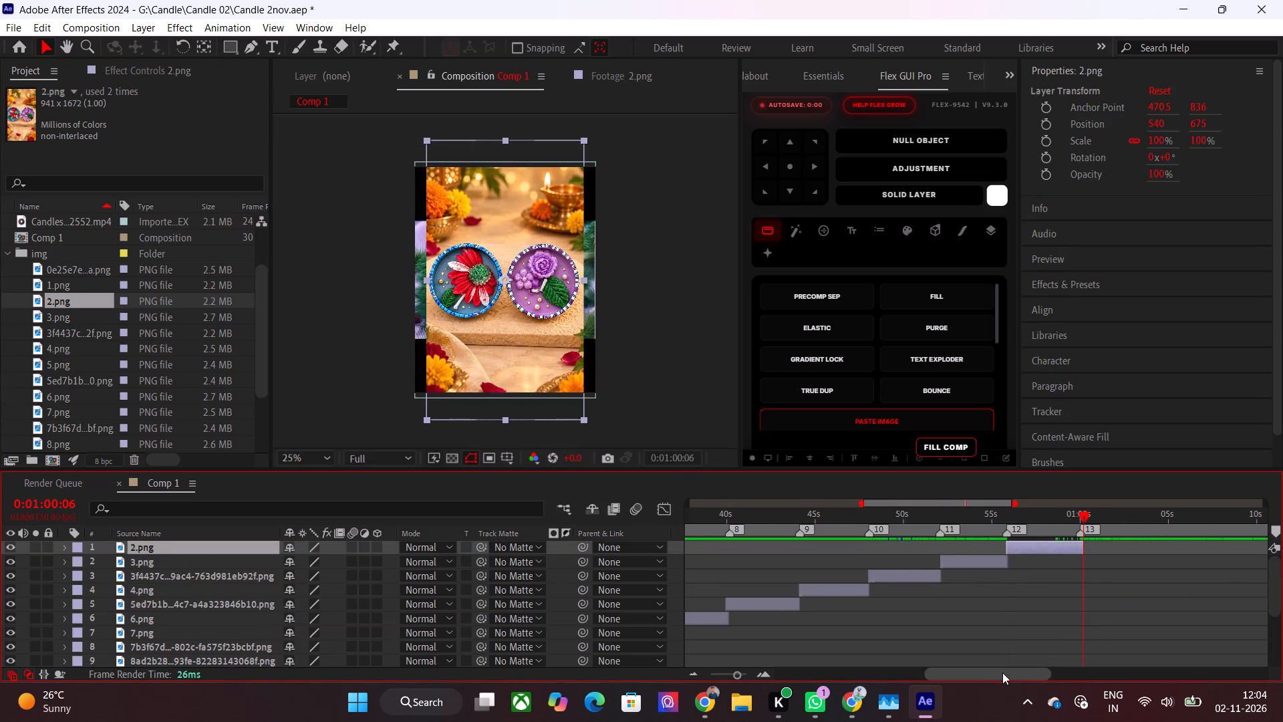
Shorten the work area to end at the close of the last 2.png layer and trim the composition to it.
left_click_drag(721, 679, 680, 679)
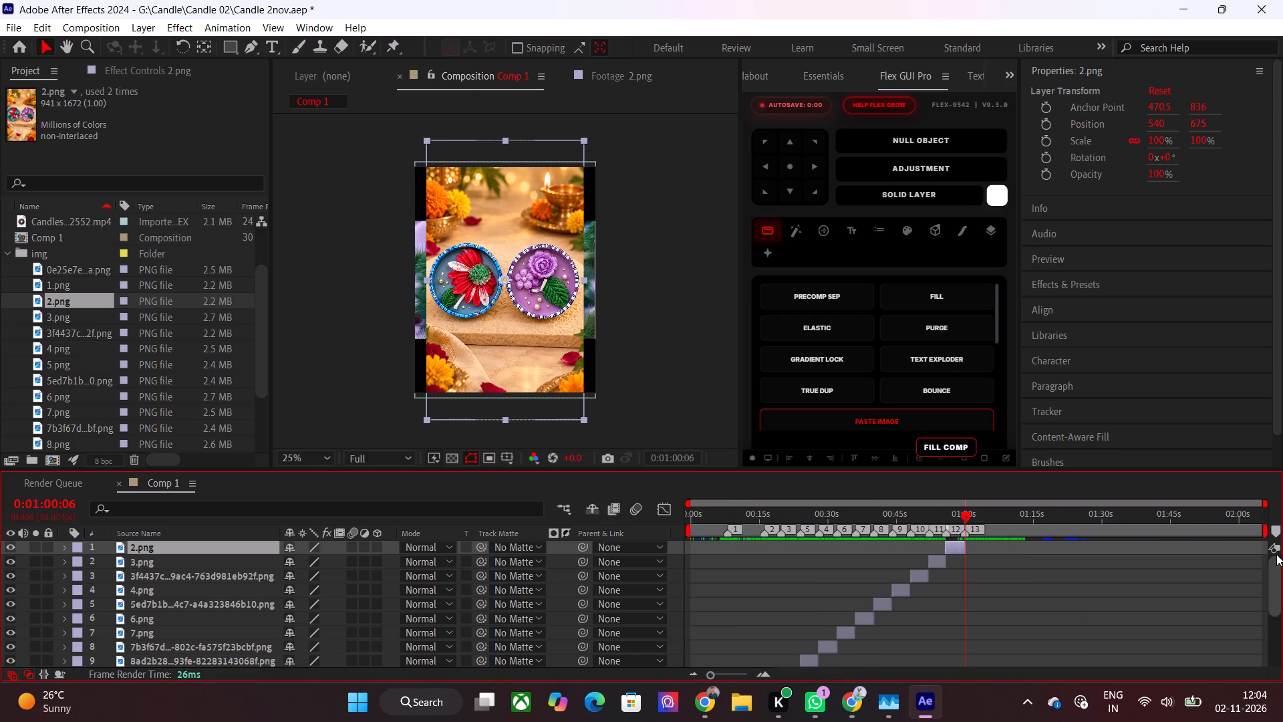
left_click_drag(1265, 531, 1195, 580)
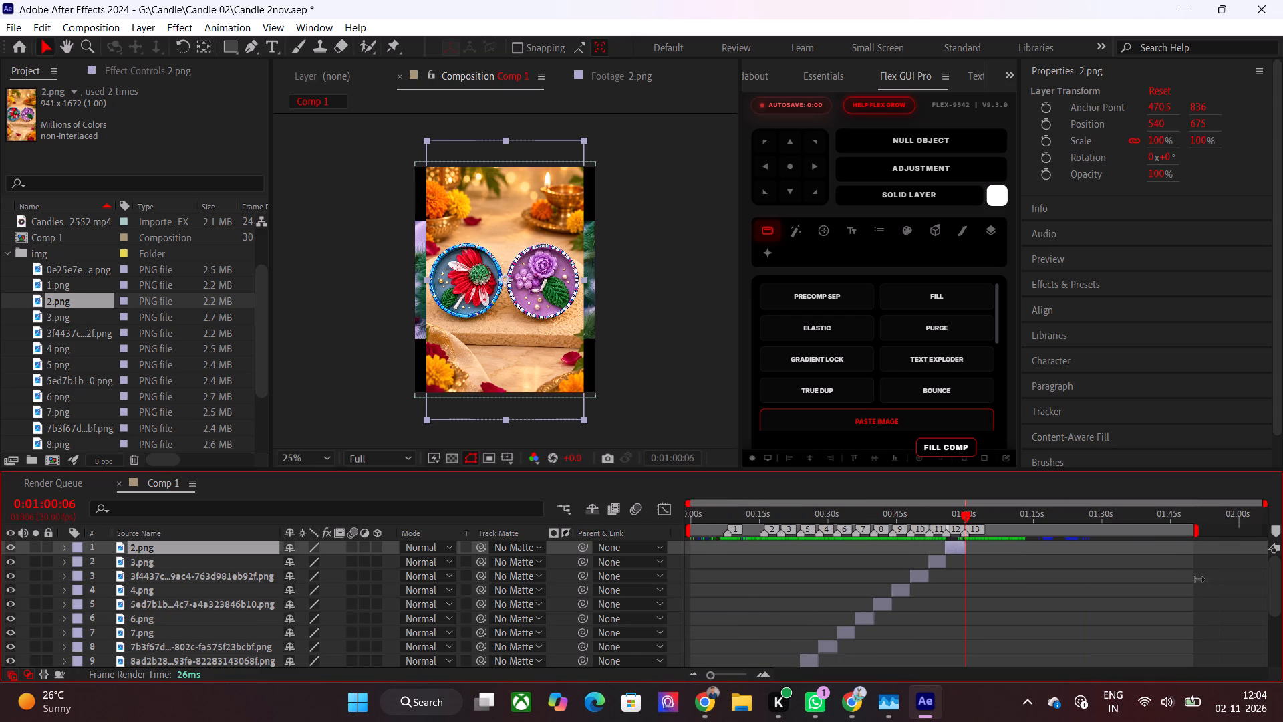
left_click_drag(1195, 580, 978, 647)
key("ctrl+shift+x")
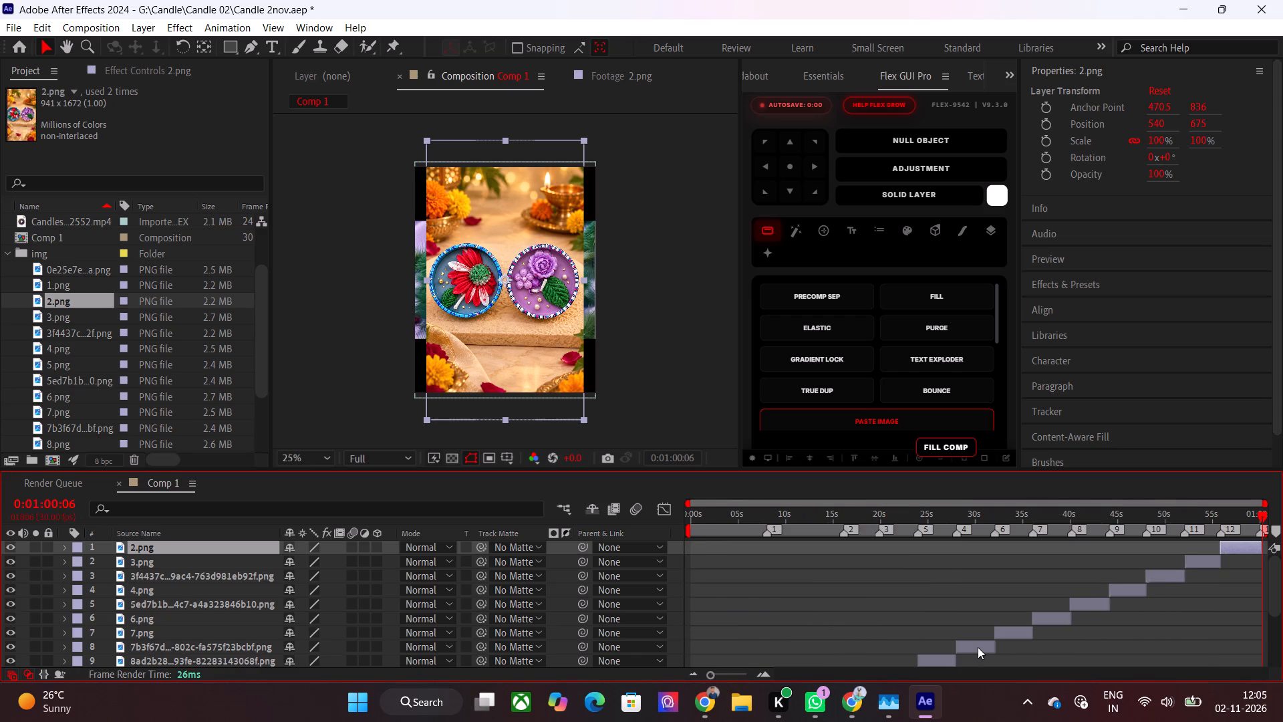
Preview the trimmed composition from 0:00:00:00.
left_click_drag(807, 515, 539, 558)
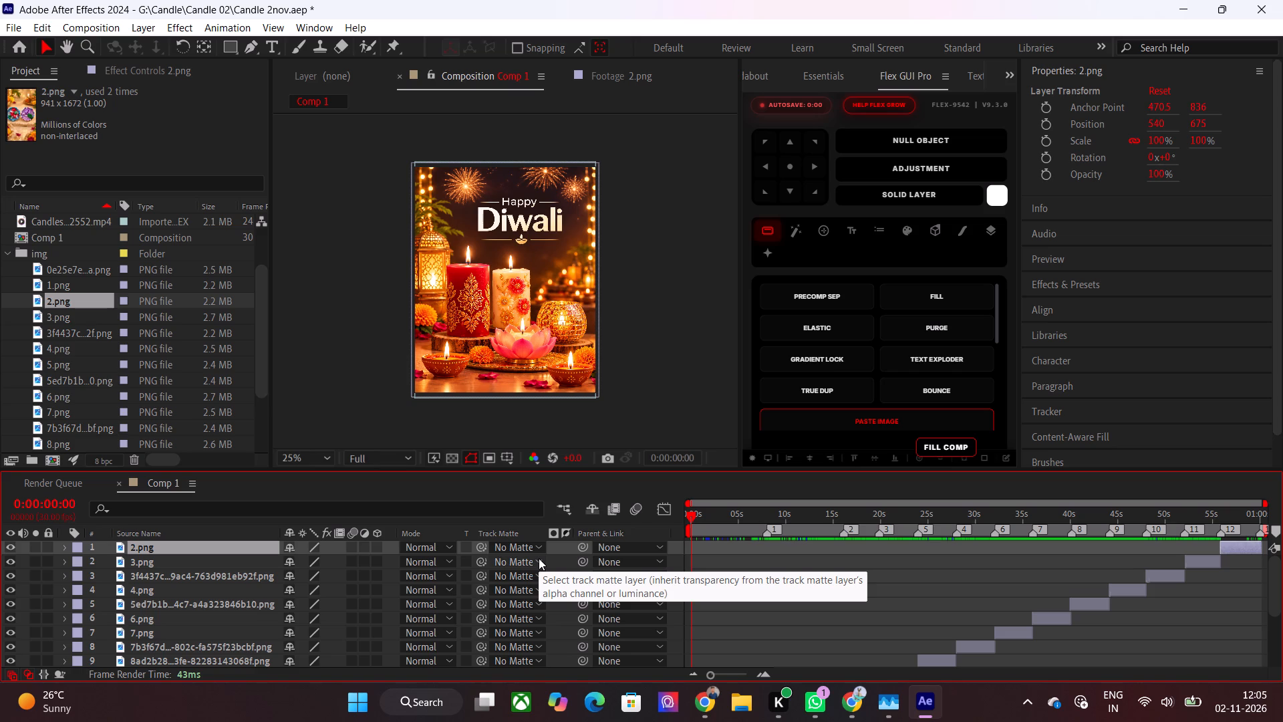
key("space")
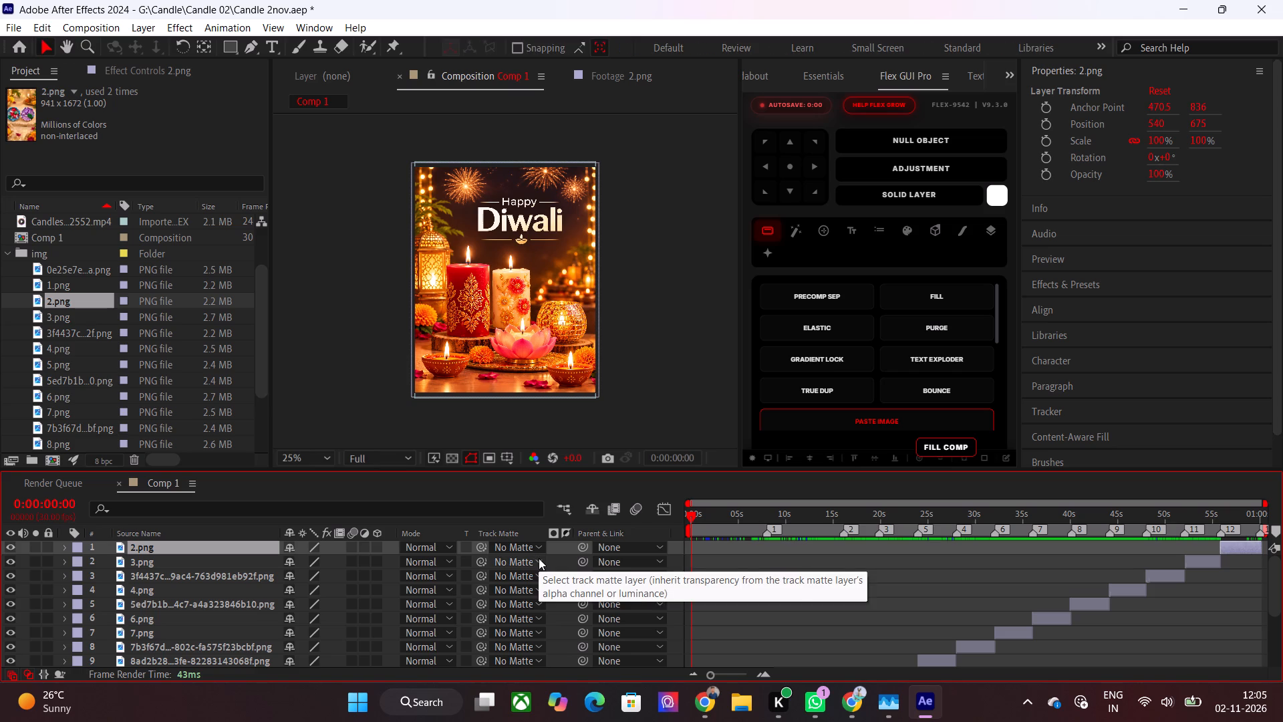
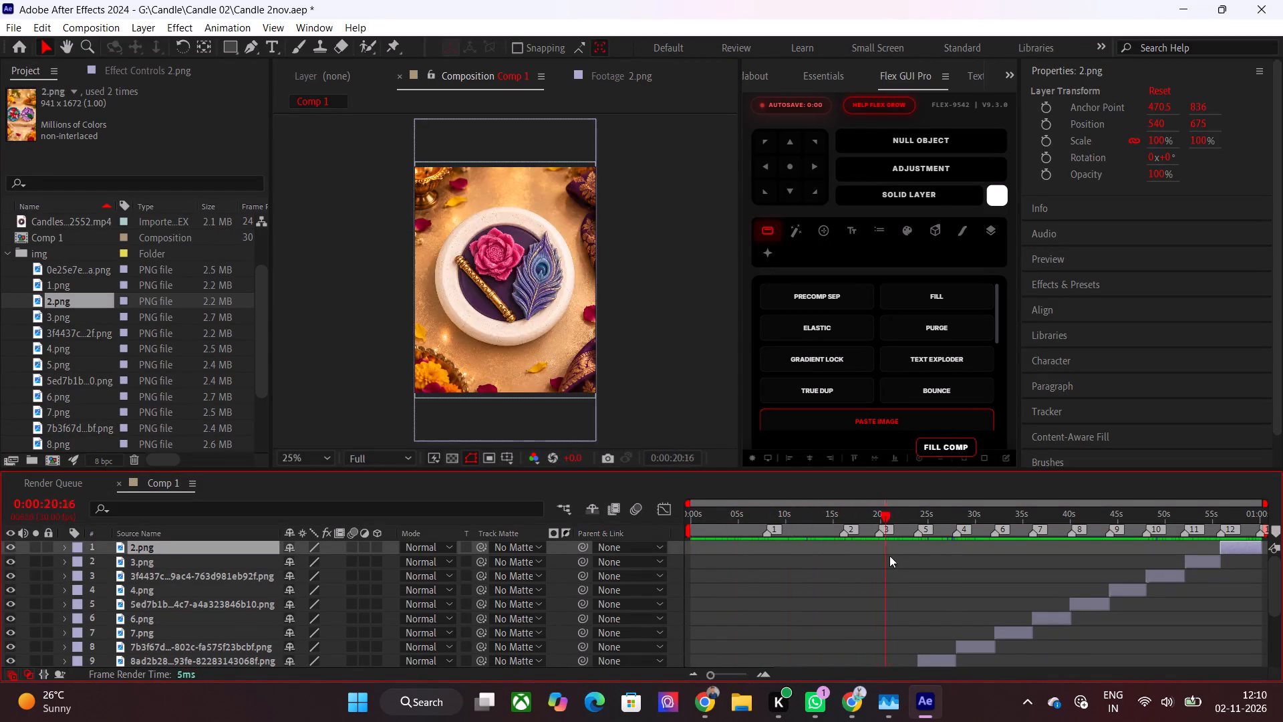
Scale the final 2.png layer to cover the whole frame using Fill Comp.
left_click_drag(889, 556, 1124, 563)
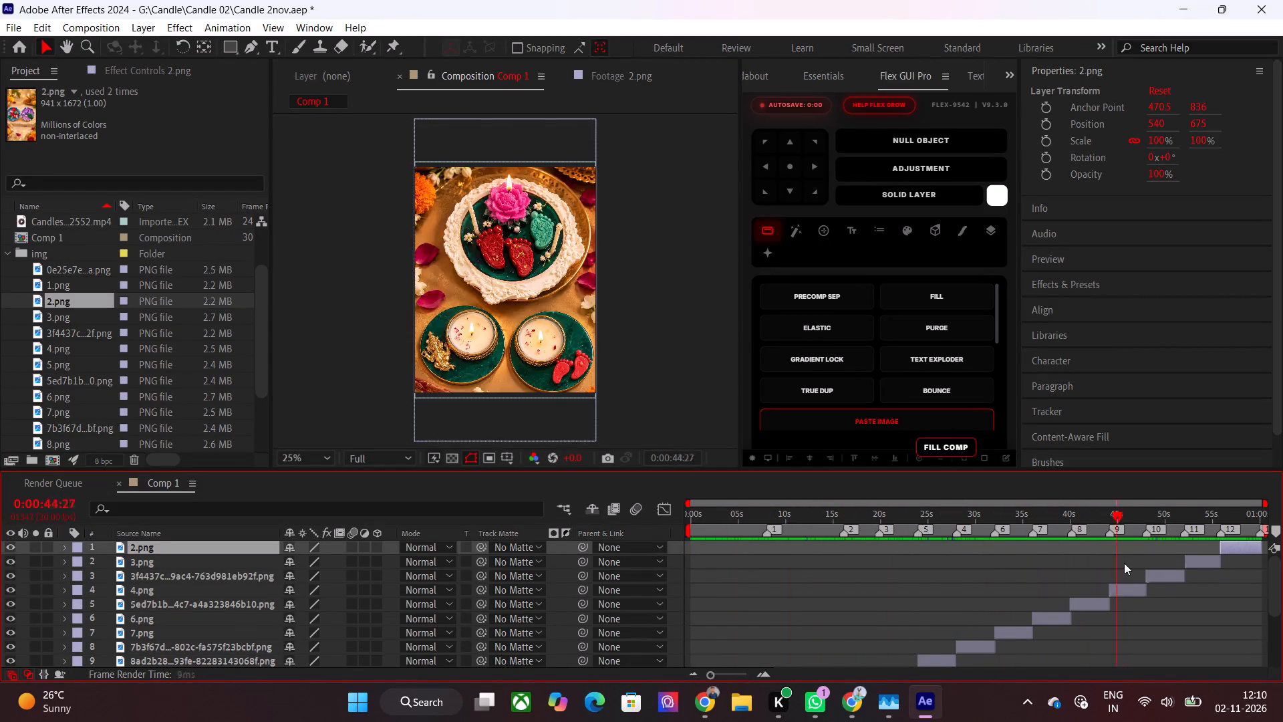
left_click_drag(1124, 563, 1191, 562)
left_click_drag(1187, 515, 1218, 519)
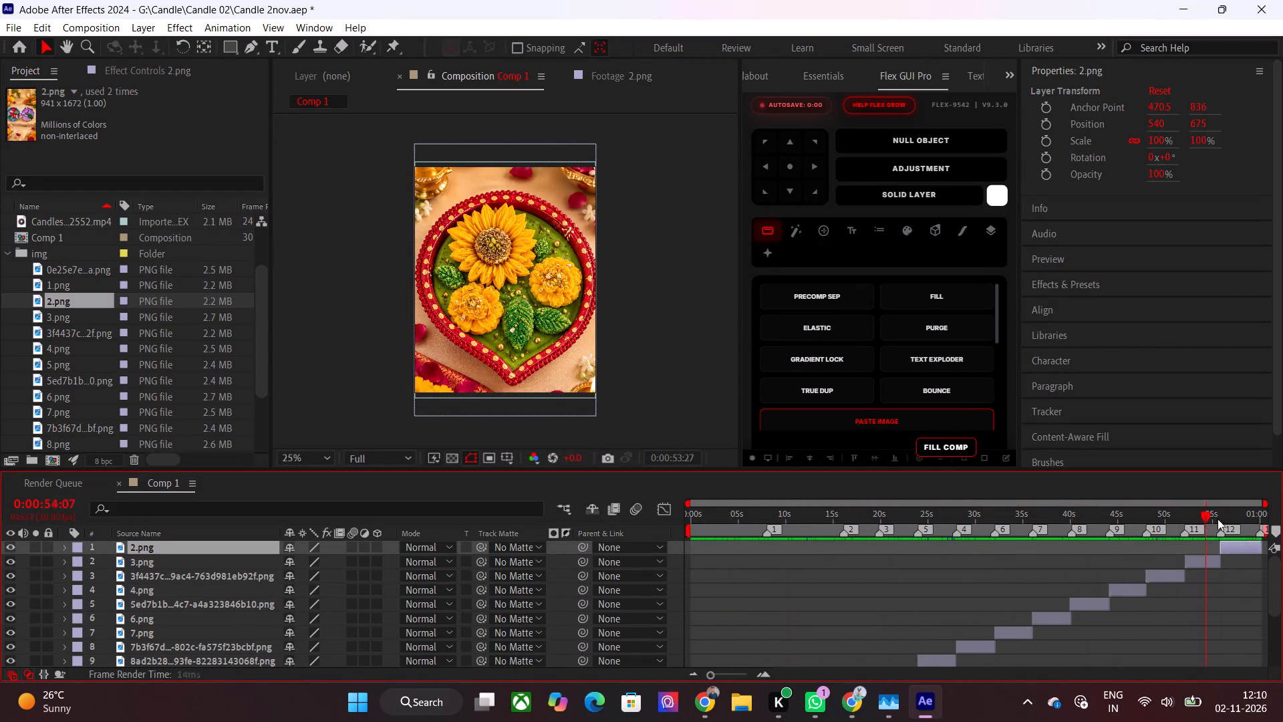
left_click_drag(1218, 519, 1260, 551)
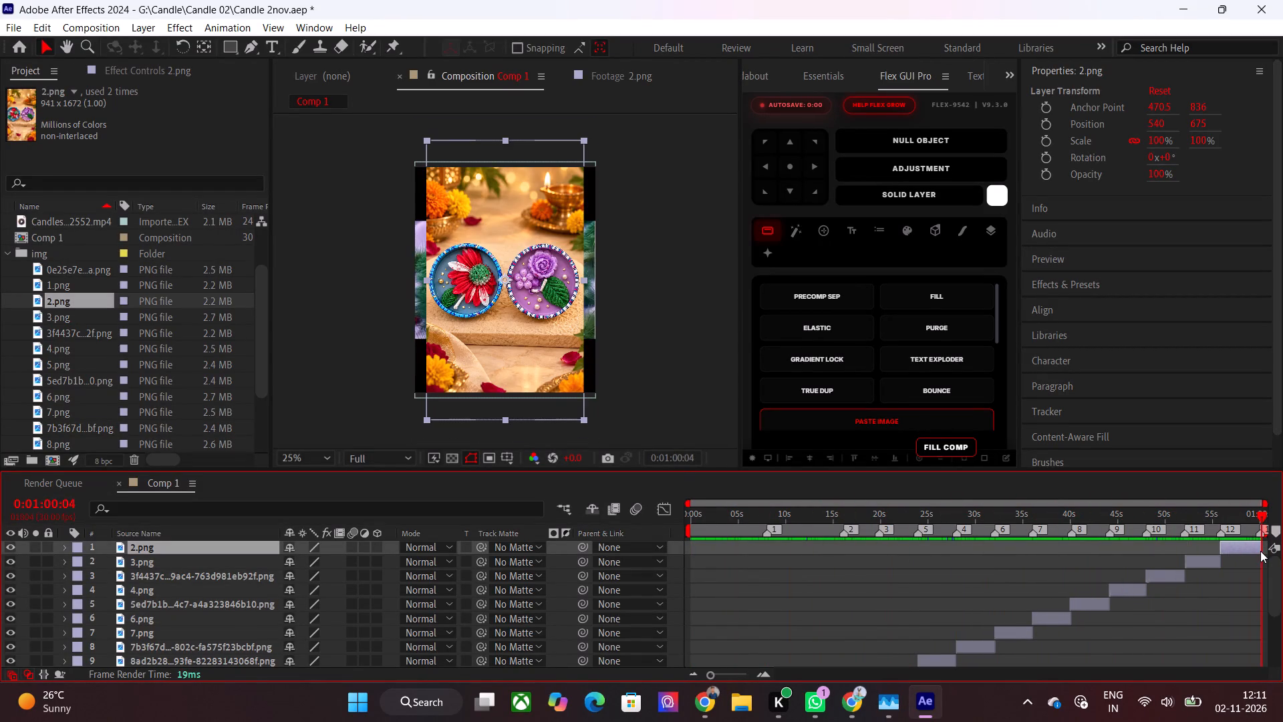
left_click_drag(1260, 551, 829, 593)
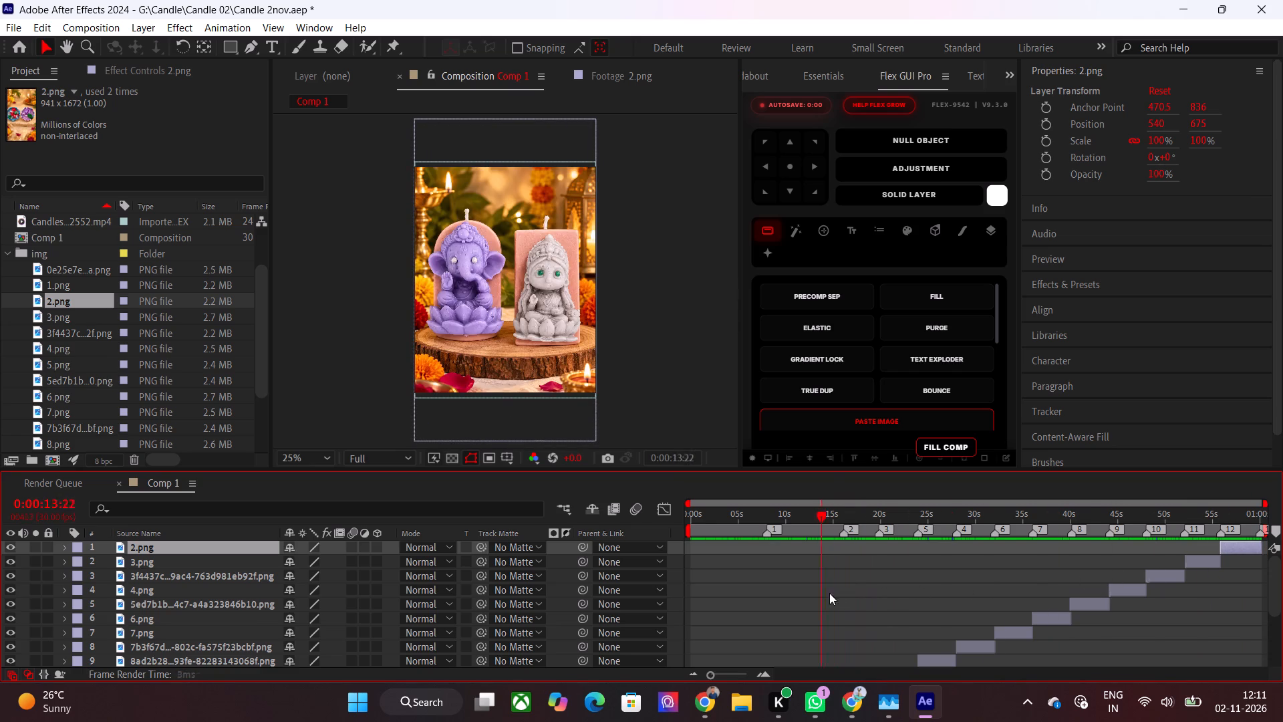
left_click_drag(829, 593, 1266, 592)
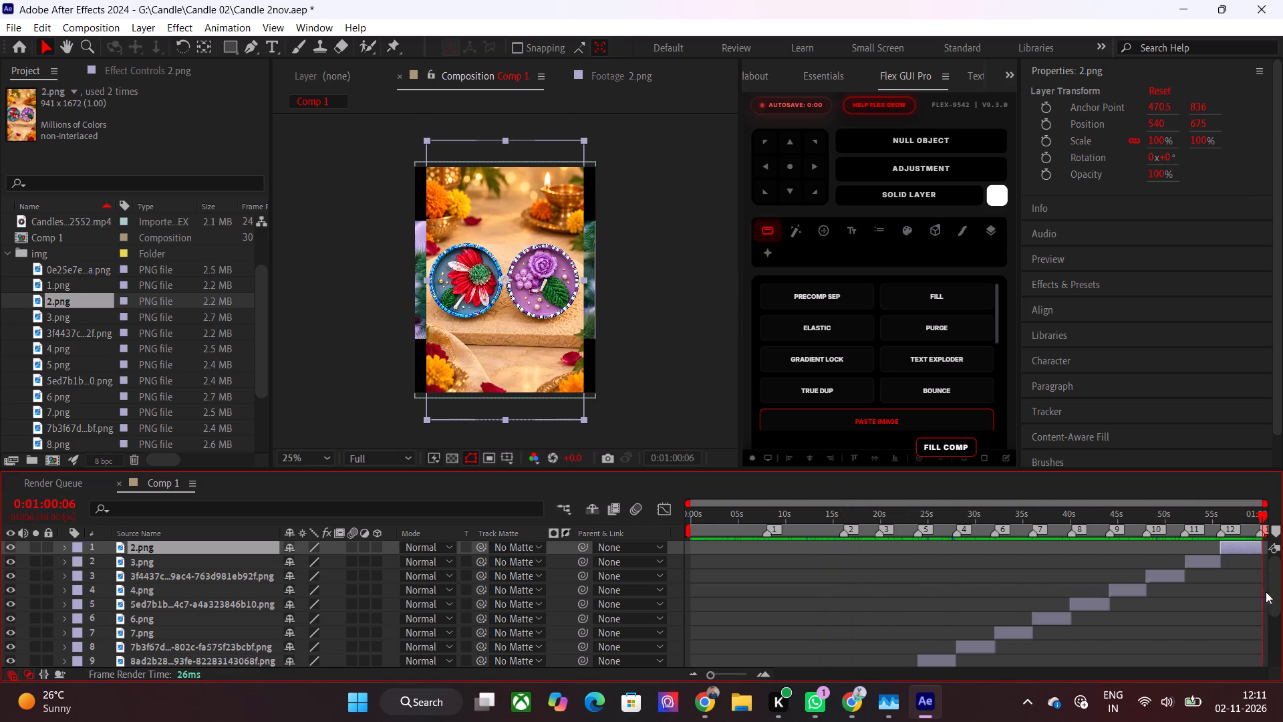
left_click_drag(1266, 592, 1252, 592)
left_click(983, 456)
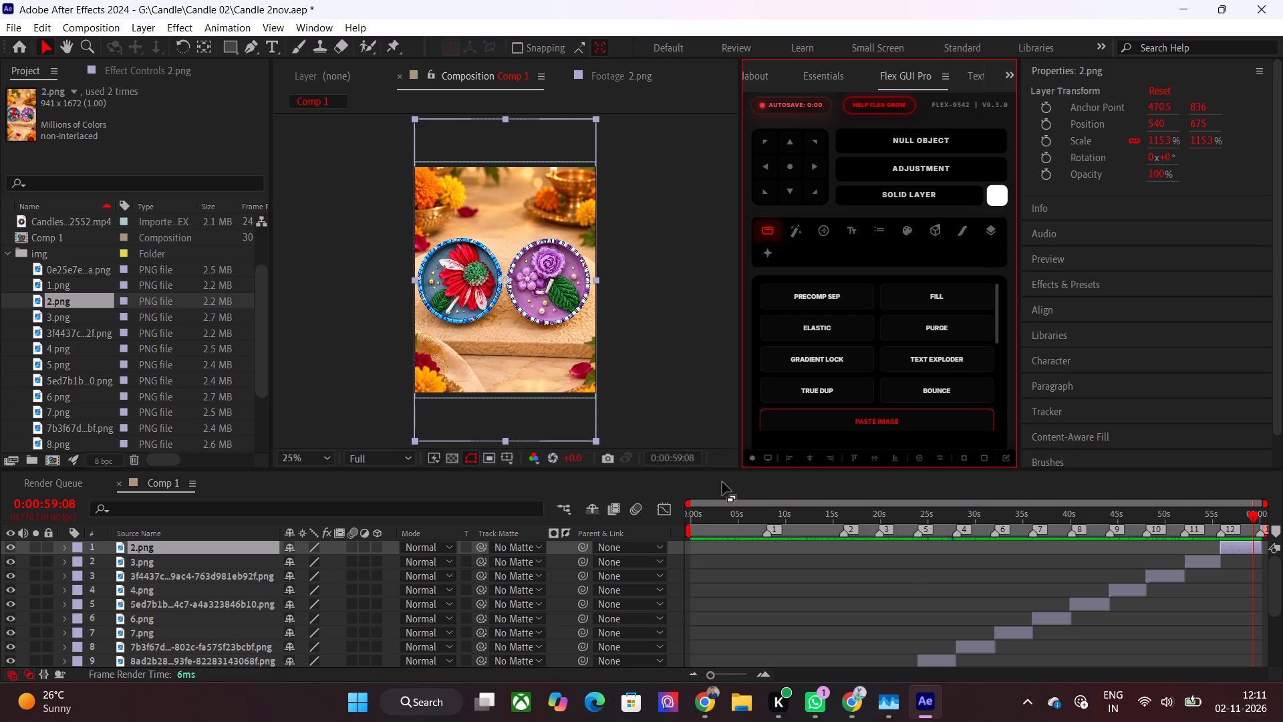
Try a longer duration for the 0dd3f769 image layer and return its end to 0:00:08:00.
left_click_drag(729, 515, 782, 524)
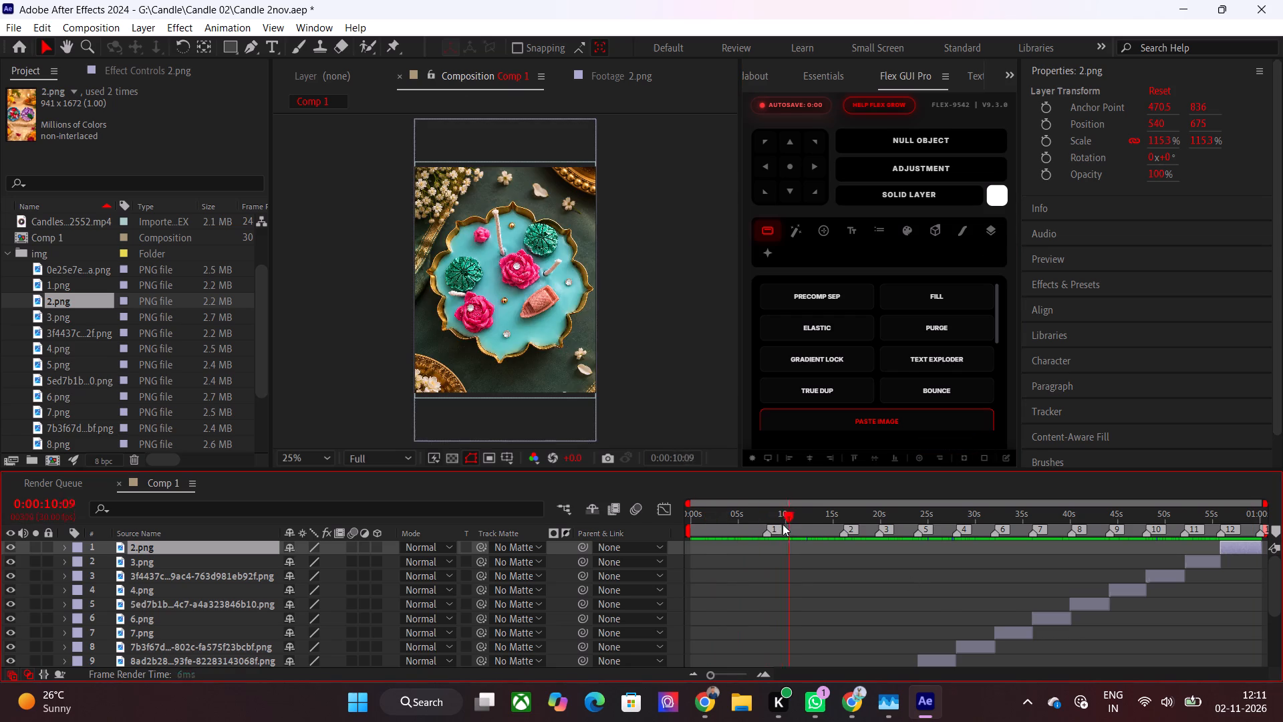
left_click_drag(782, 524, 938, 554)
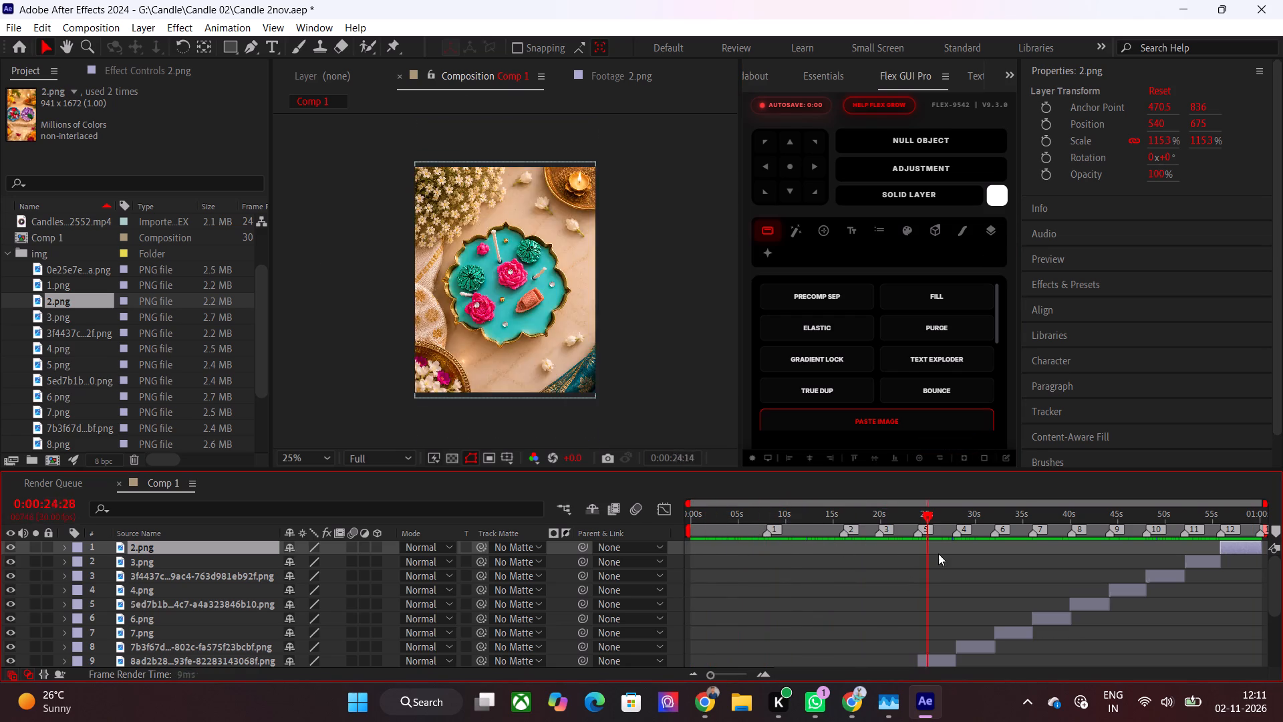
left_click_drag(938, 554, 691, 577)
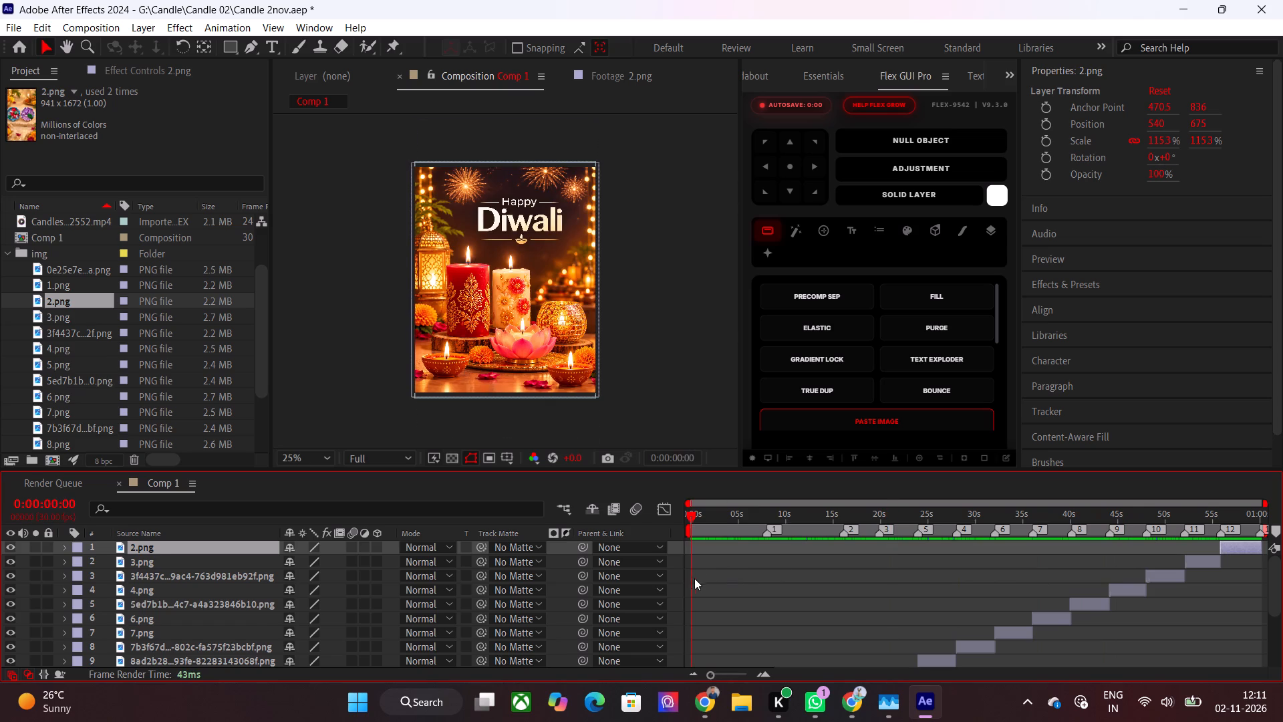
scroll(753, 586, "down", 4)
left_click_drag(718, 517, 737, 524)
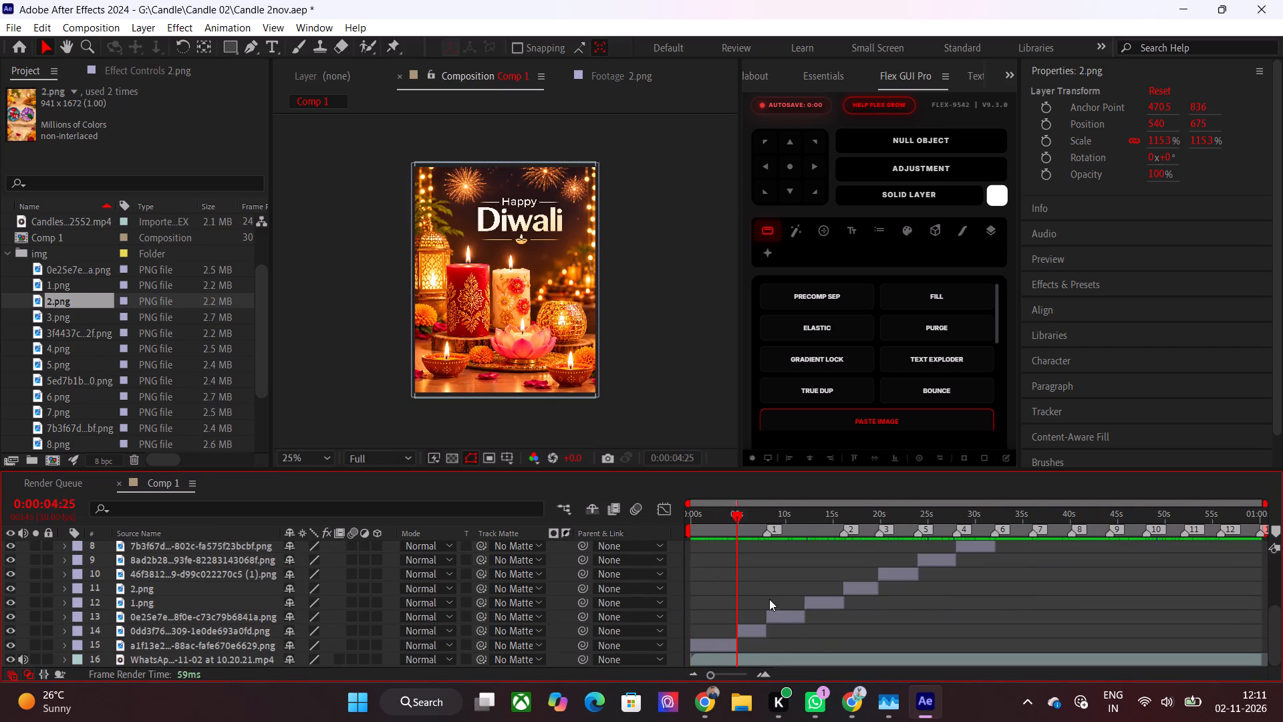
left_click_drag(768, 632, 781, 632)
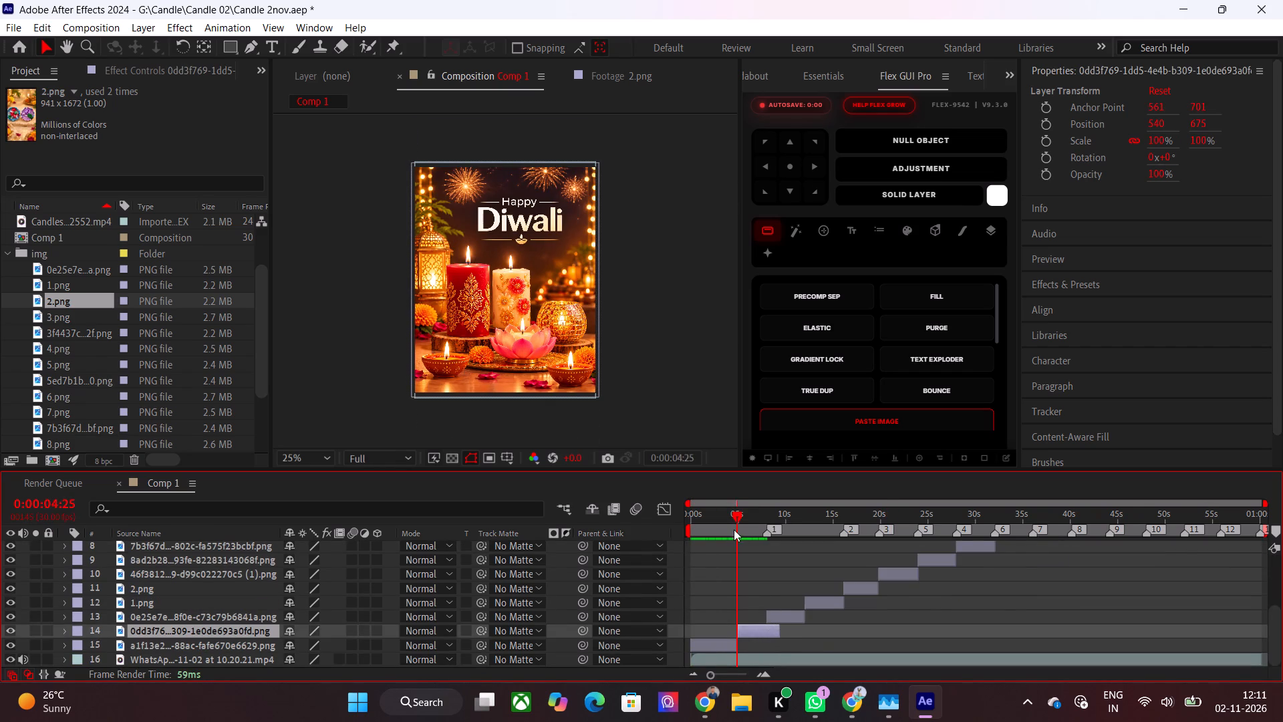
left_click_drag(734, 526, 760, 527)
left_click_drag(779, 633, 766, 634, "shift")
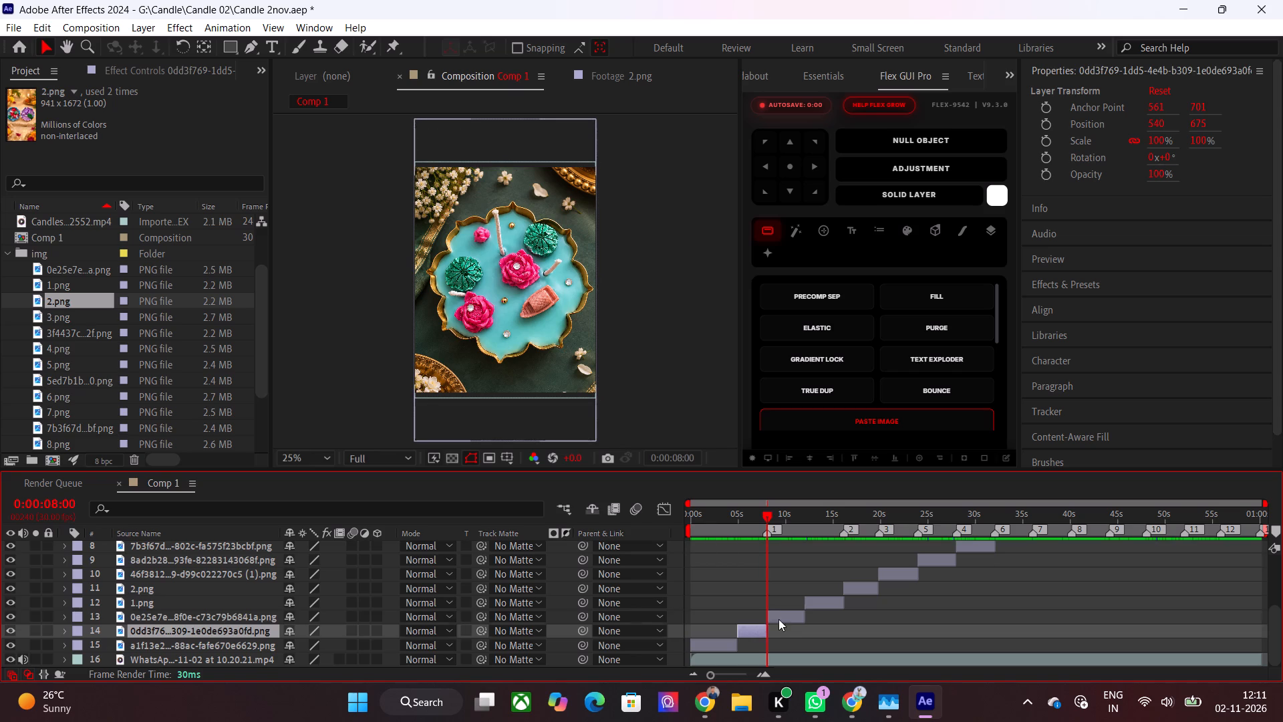
Select the 12 image layers from 1.png up to the top 2.png and move their starts to 0:00:08:00.
left_click(778, 619)
left_click(812, 606)
scroll(829, 590, "up", 9)
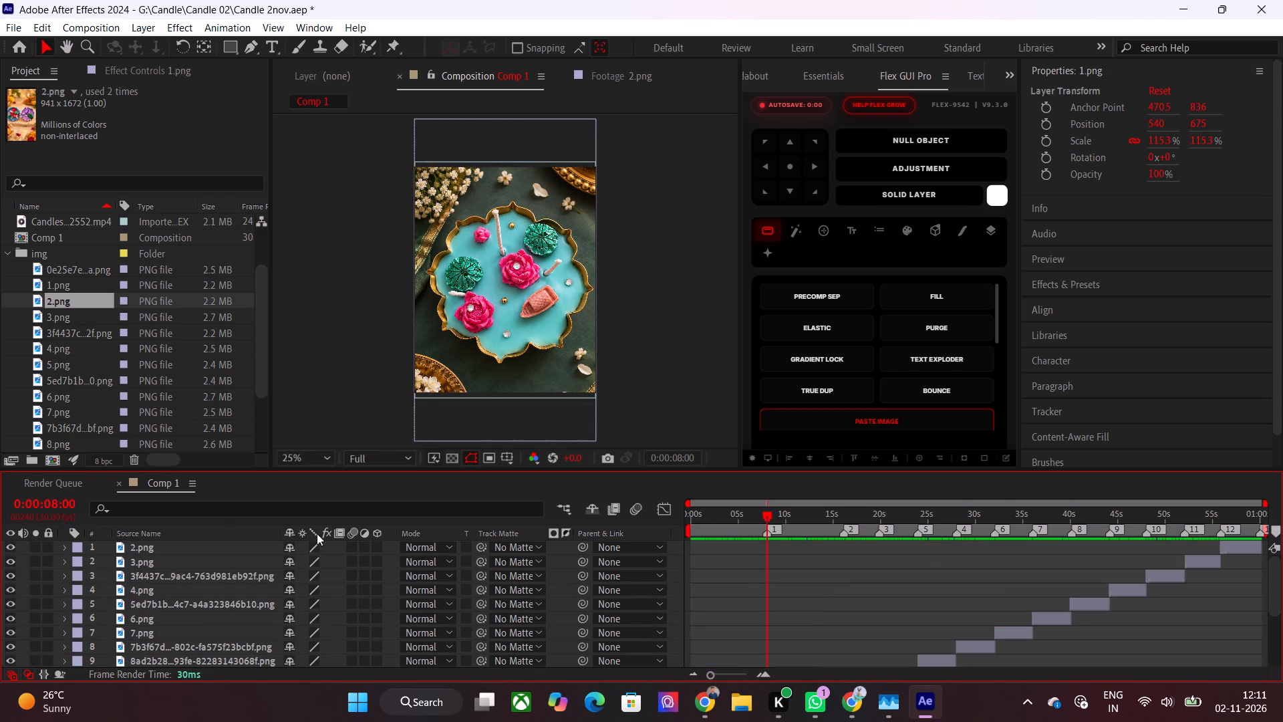
left_click(208, 540, "shift")
left_click(206, 545, "shift")
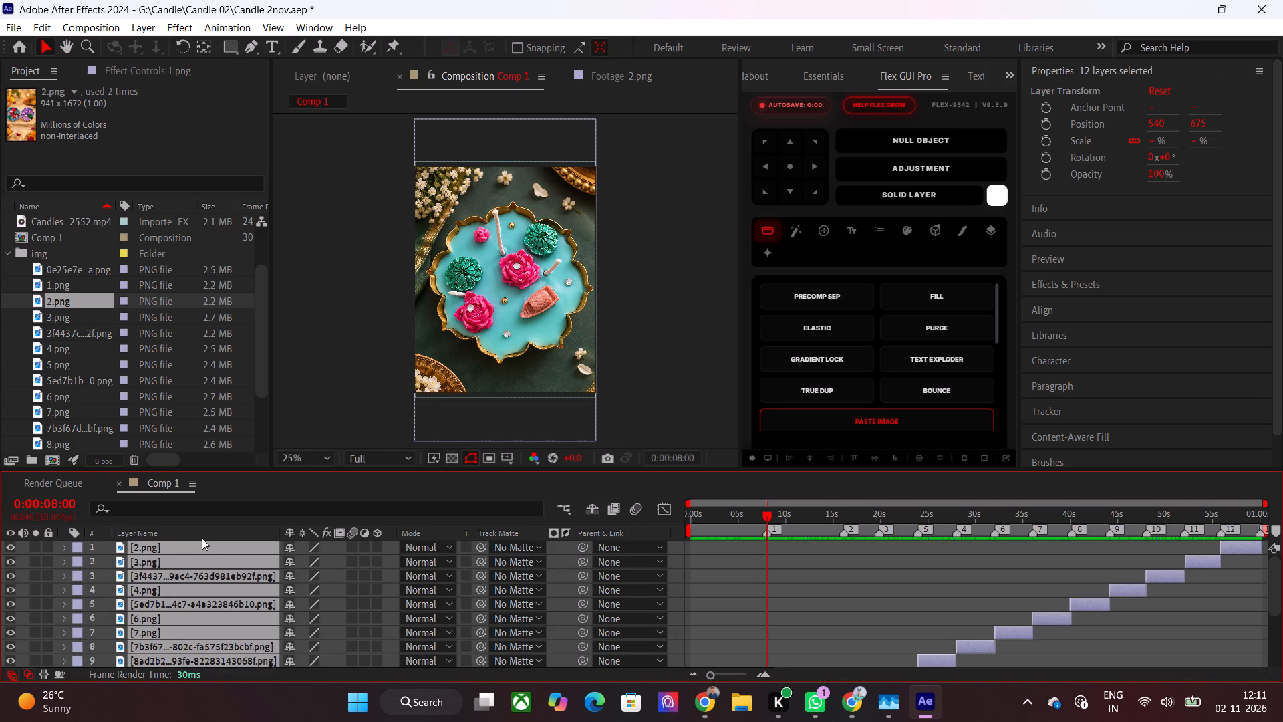
left_click(205, 535)
scroll(774, 576, "down", 6)
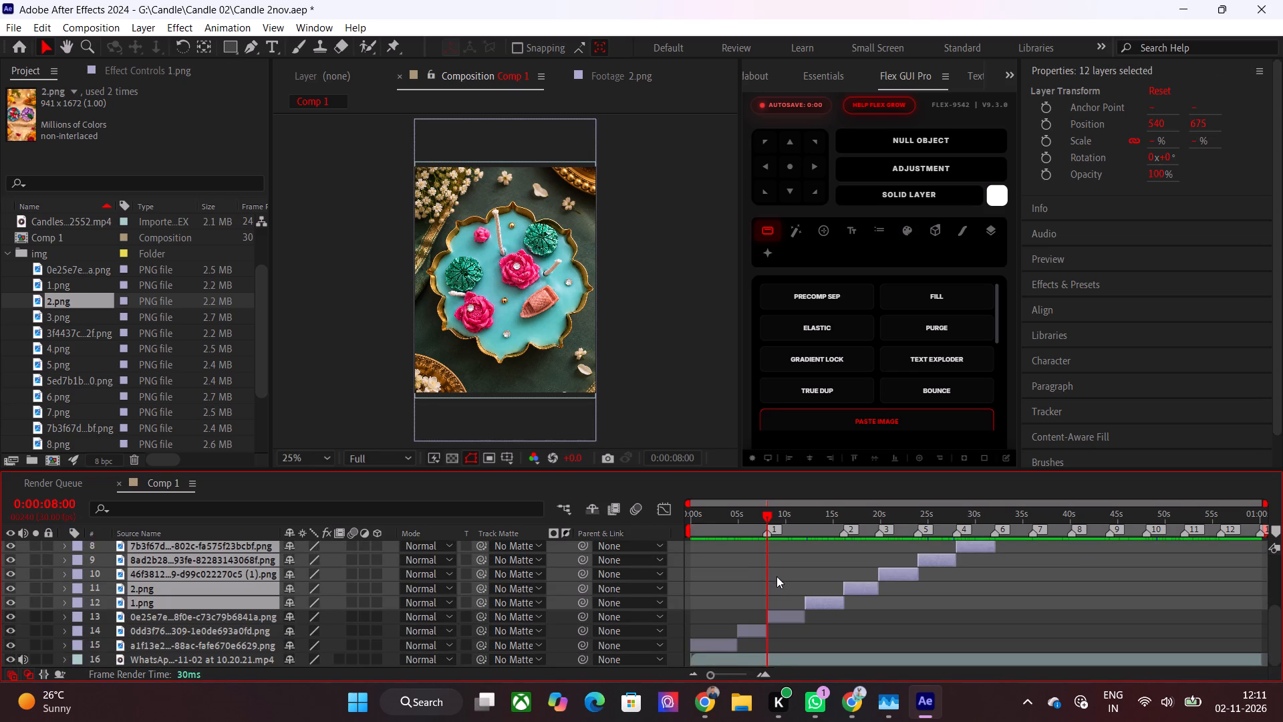
key("bracketleft")
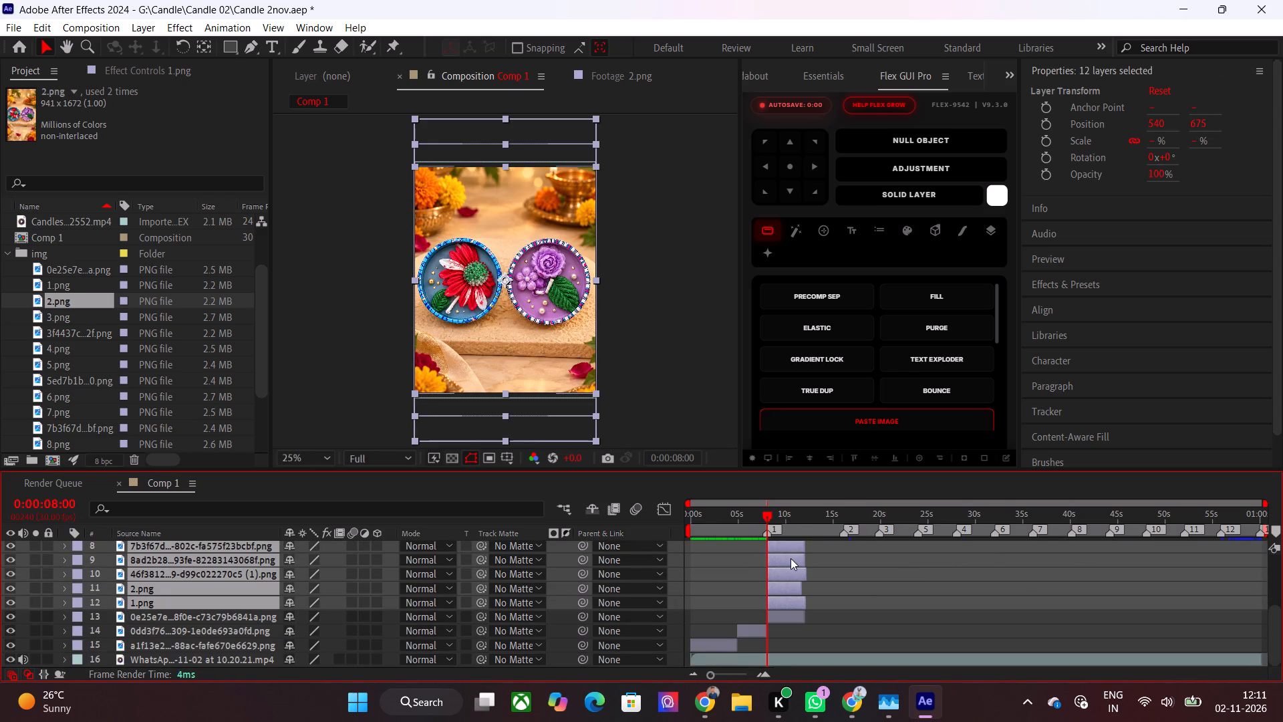
Trim the ends of the 12 selected image layers to 0:00:11:20.
left_click_drag(788, 521, 803, 525)
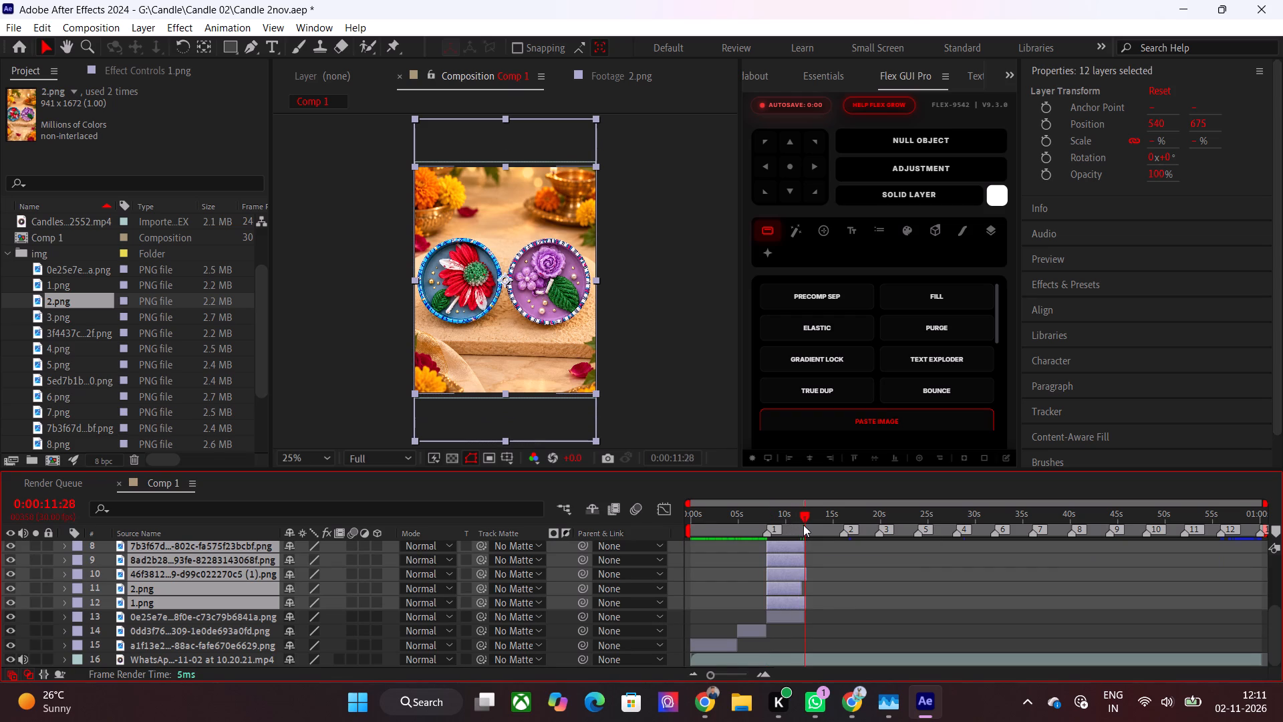
left_click(803, 517, "shift")
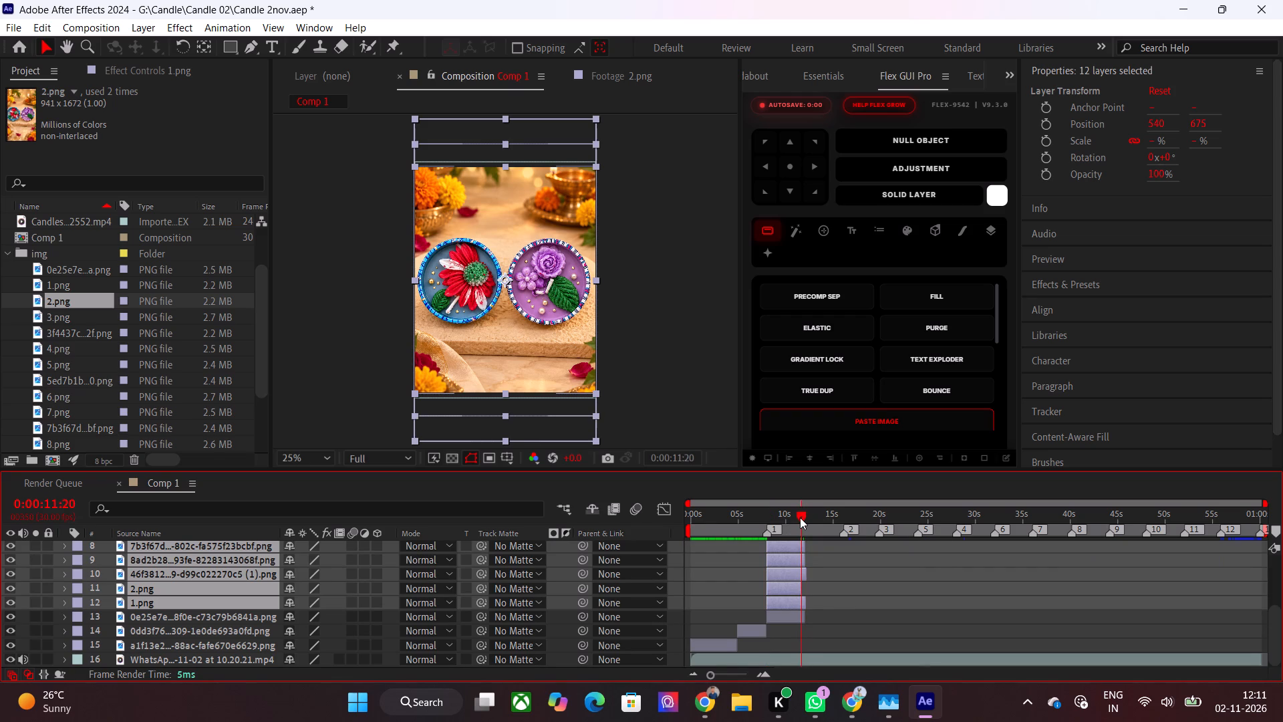
scroll(940, 691, "up", 5)
scroll(908, 636, "up", 4)
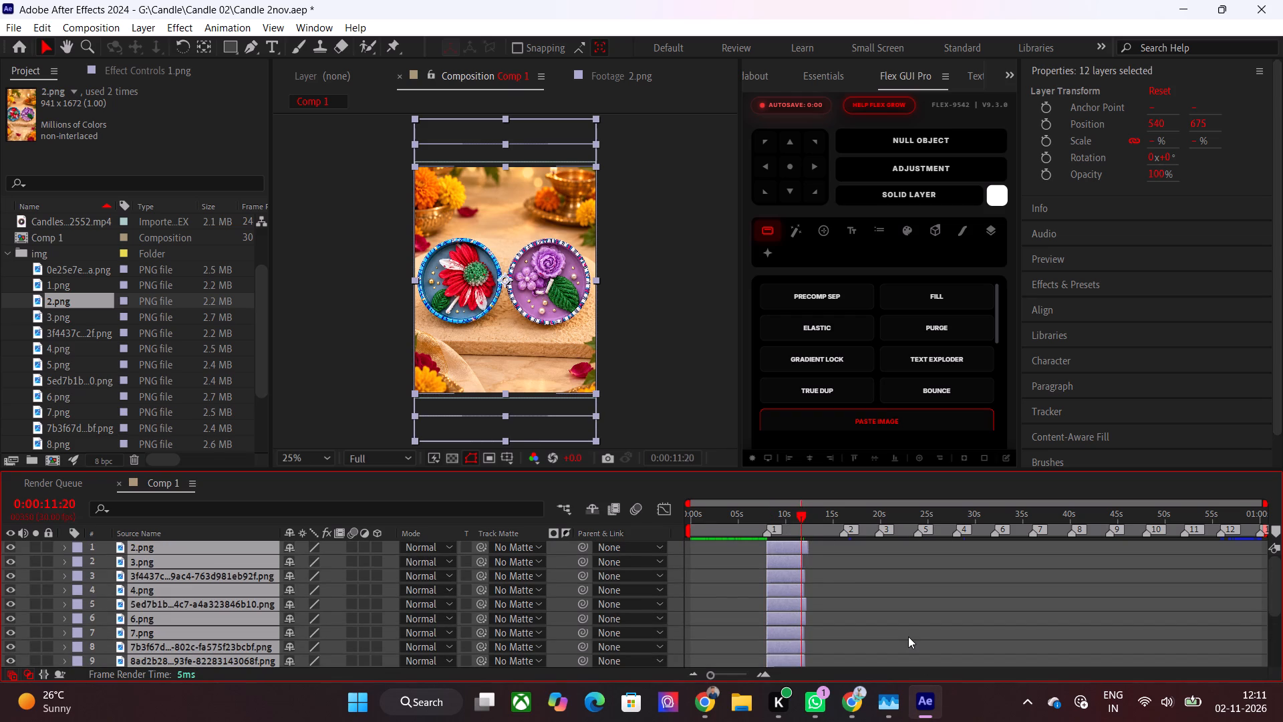
key("alt+bracketright")
scroll(903, 633, "down", 7)
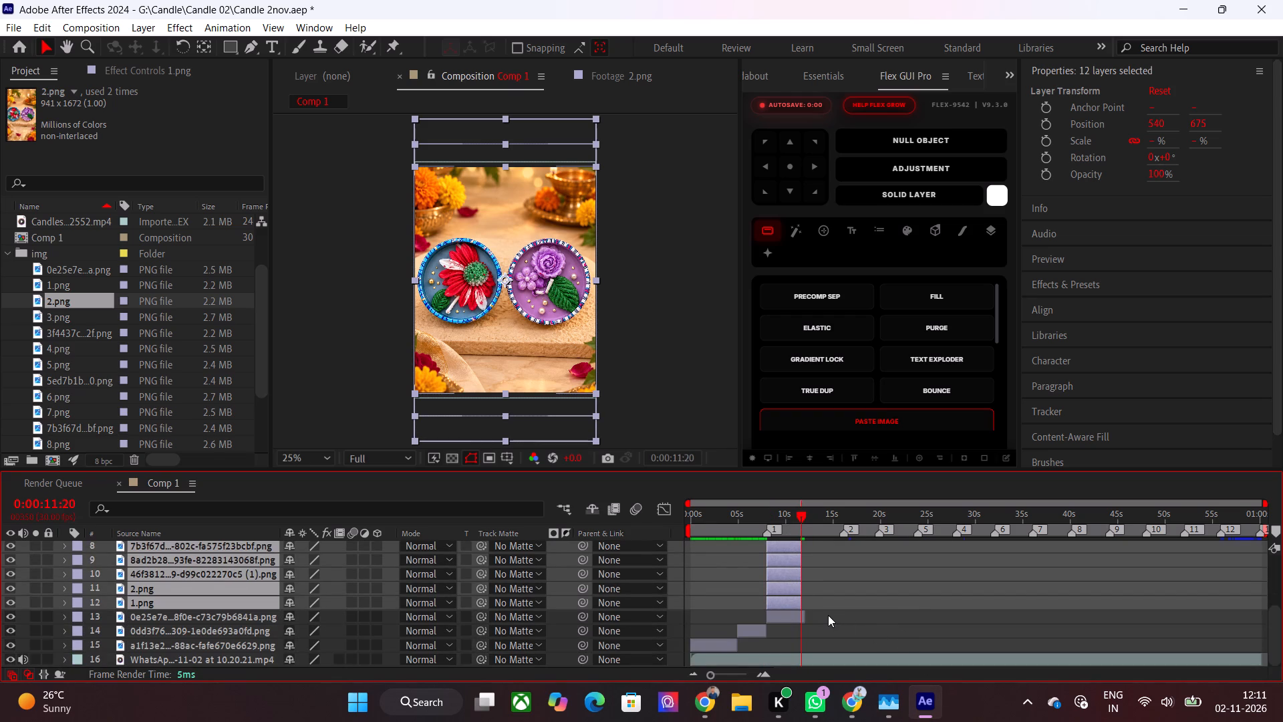
Select the 13 image layers from 0e25e7e8 up to the top 2.png and arrange them end to end with Sequence Layers.
left_click(799, 616)
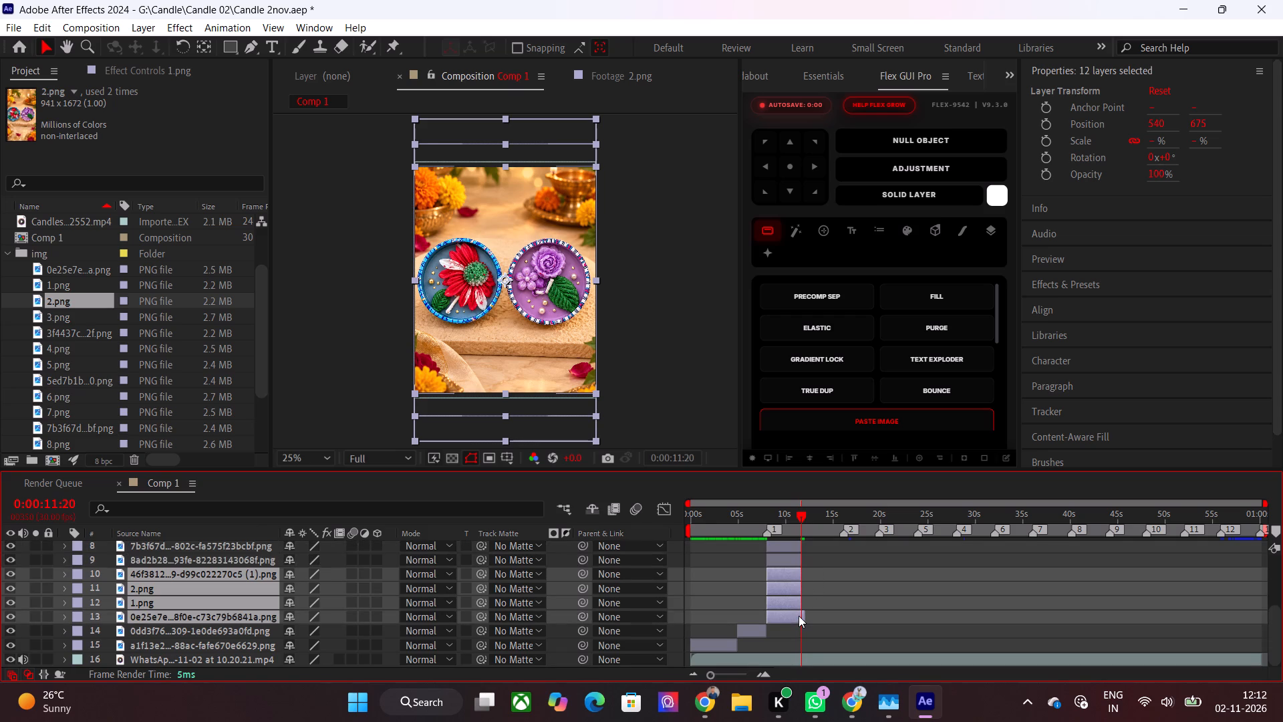
scroll(799, 616, "up", 17)
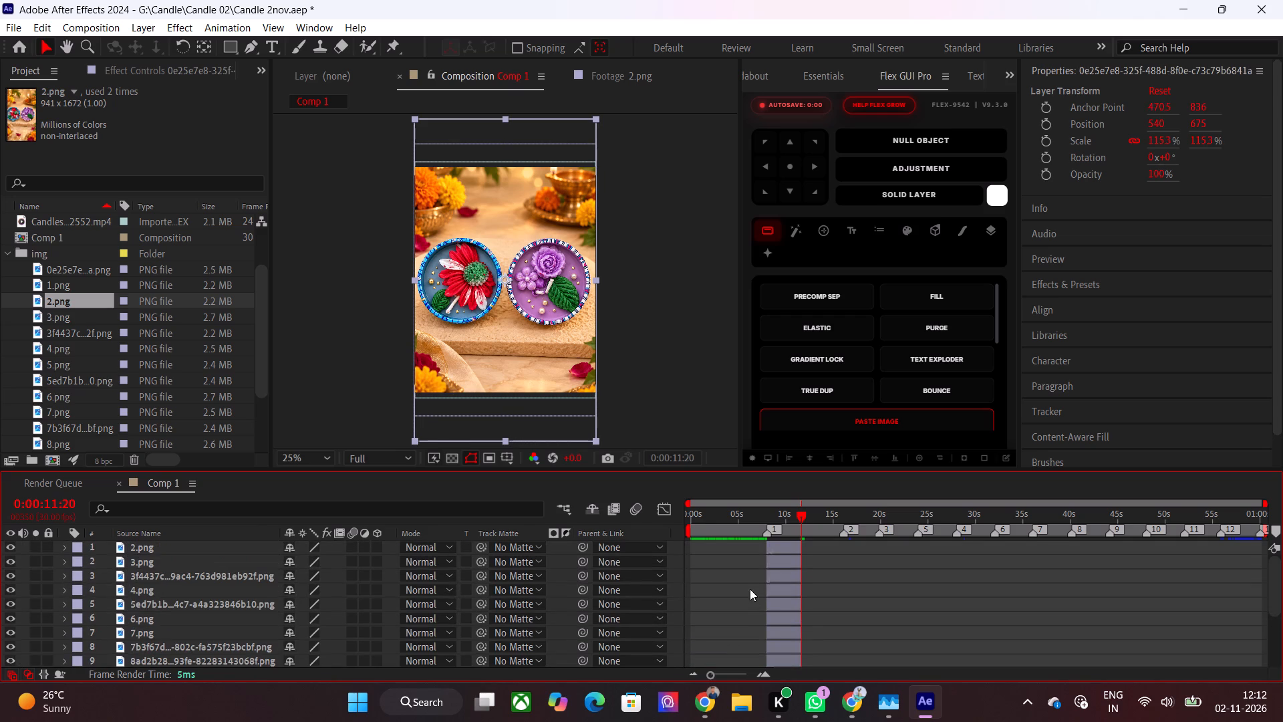
left_click(789, 552, "shift")
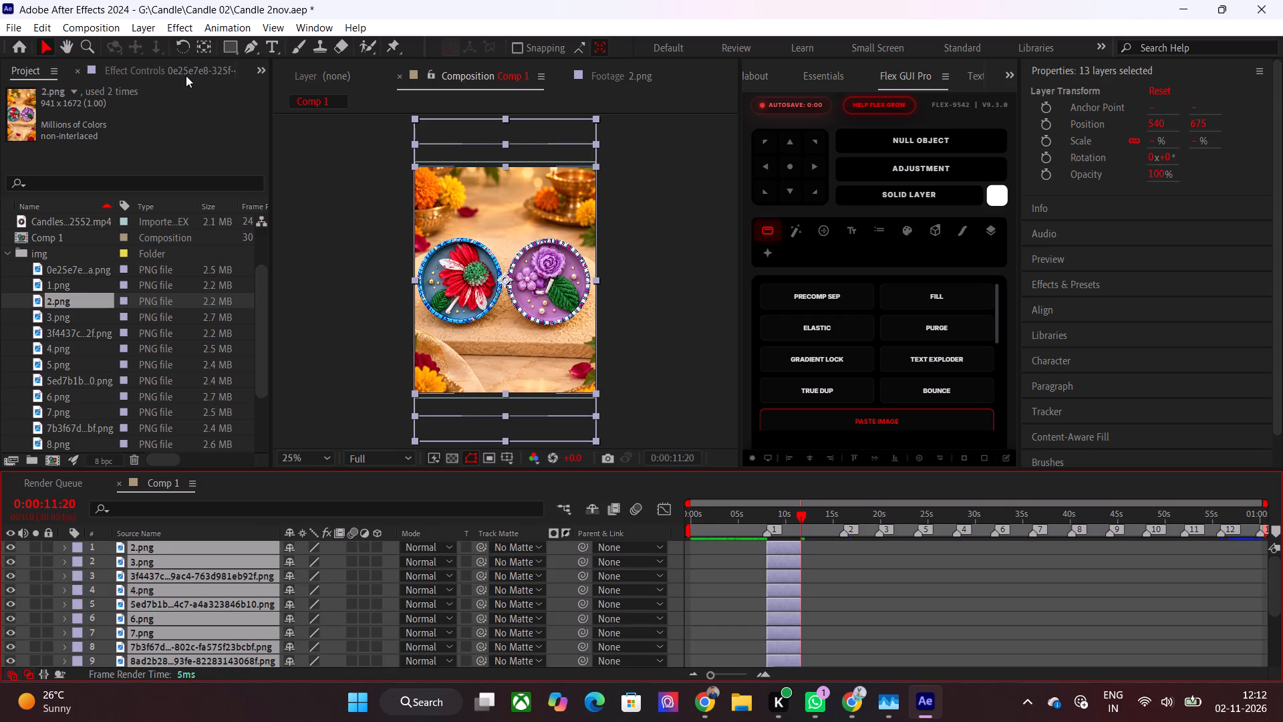
right_click(776, 573)
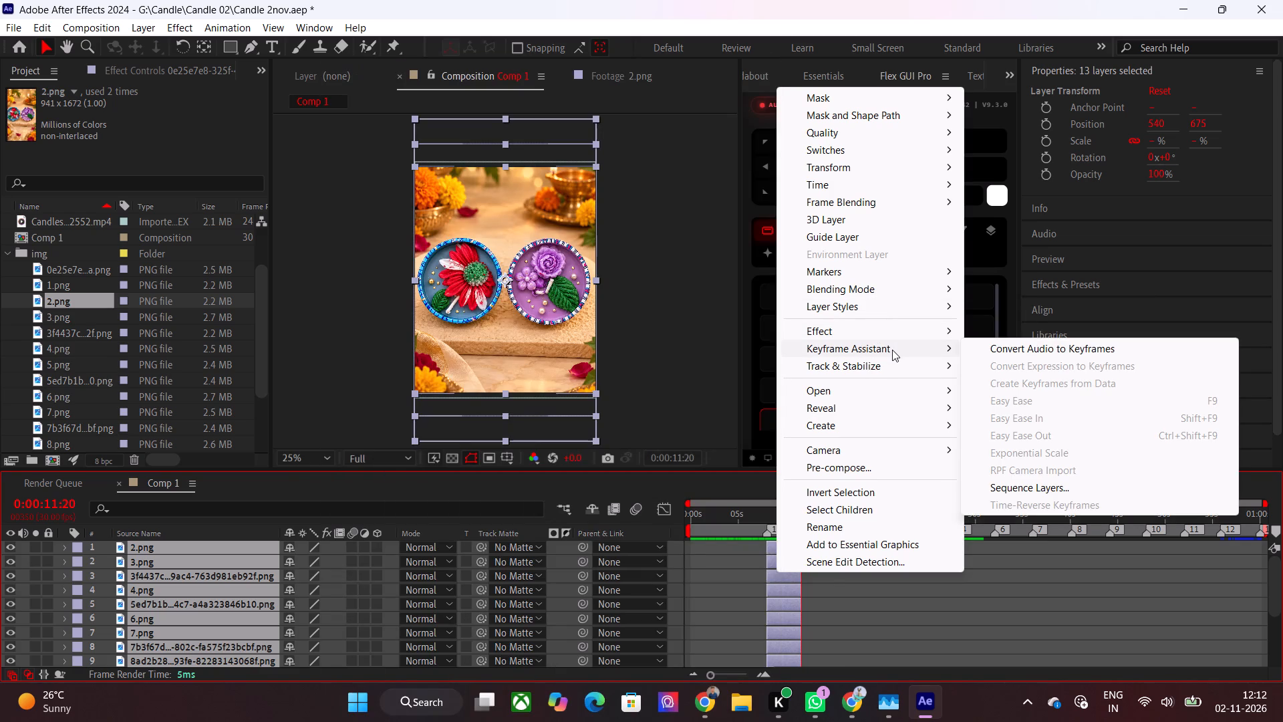
left_click(1023, 480)
left_click(707, 406)
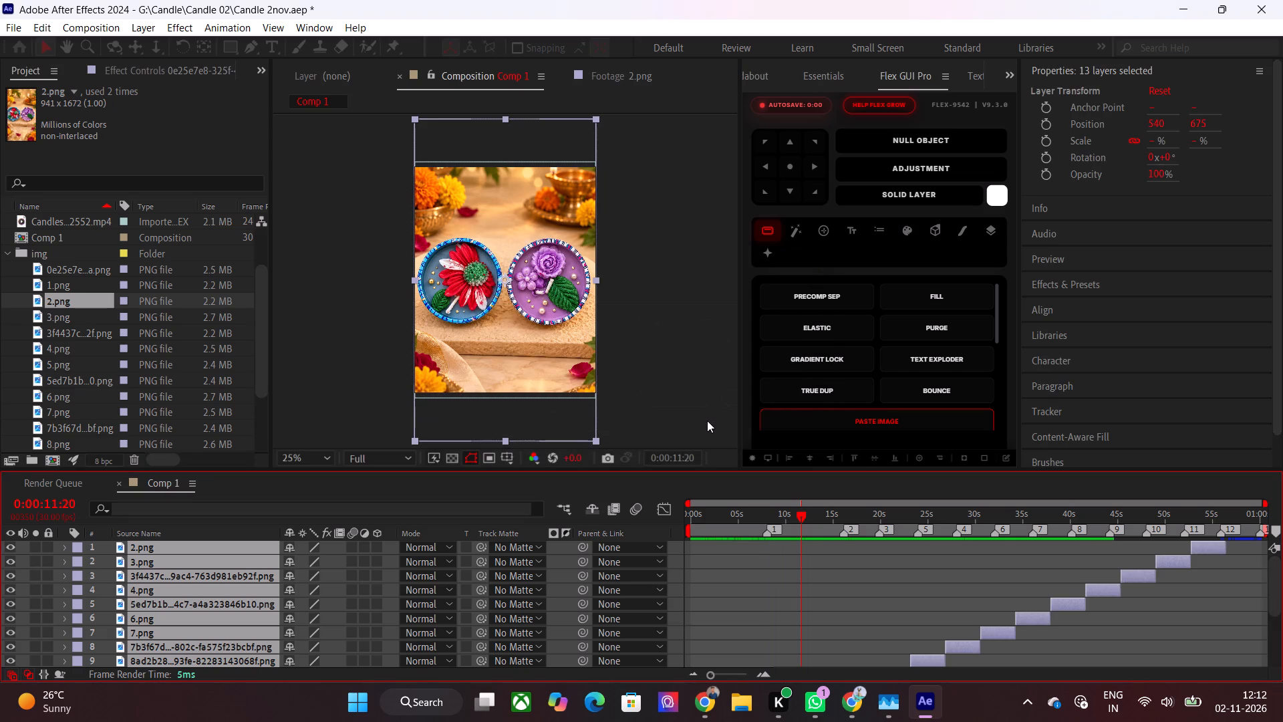
Play and scrub through Comp 1 to check the resequenced image layers' timing against the numbered markers and the reference video.
left_click(836, 578)
scroll(835, 578, "down", 6)
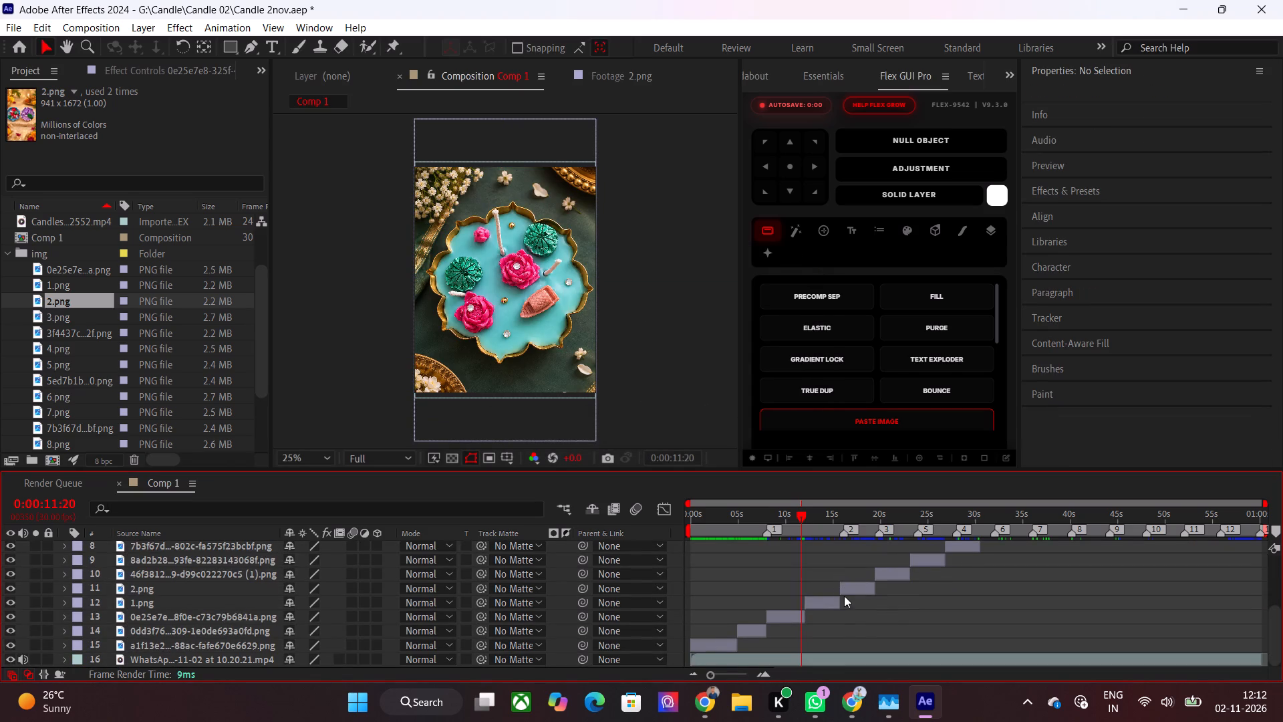
left_click(855, 628)
left_click_drag(807, 523, 912, 548)
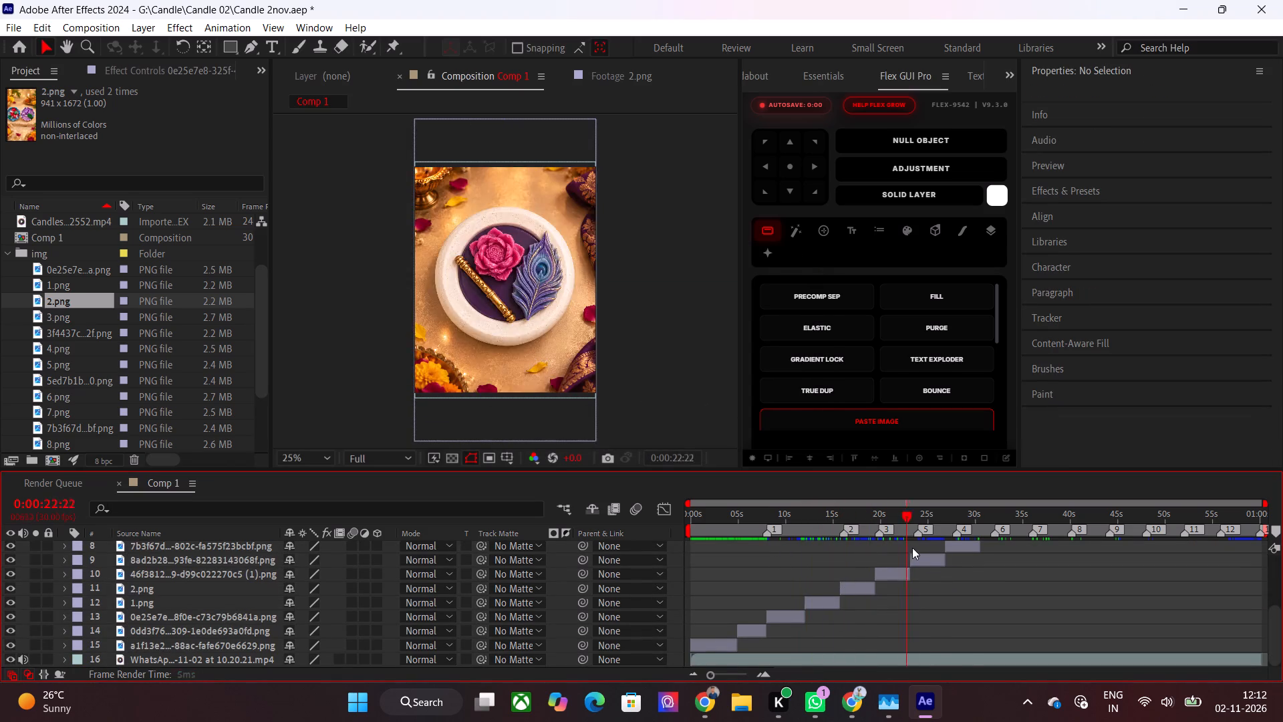
left_click_drag(912, 548, 780, 576)
key("space")
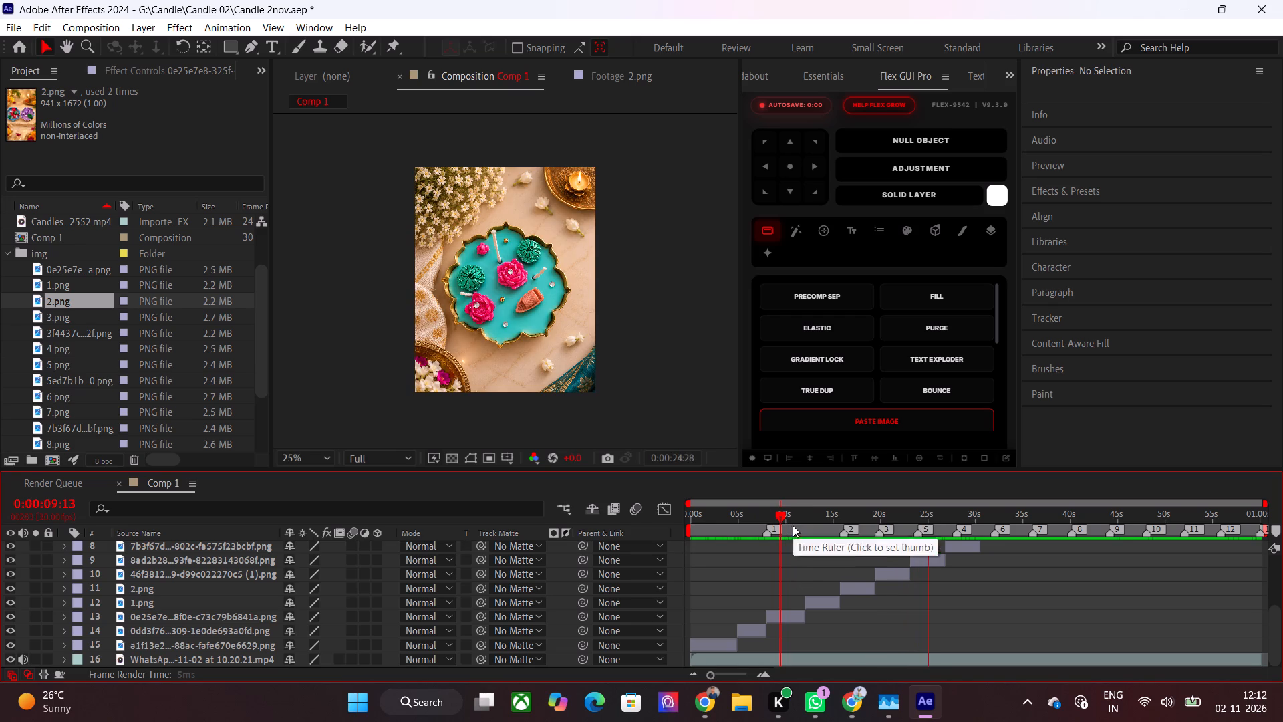
left_click_drag(793, 525, 824, 528)
left_click_drag(817, 527, 889, 534)
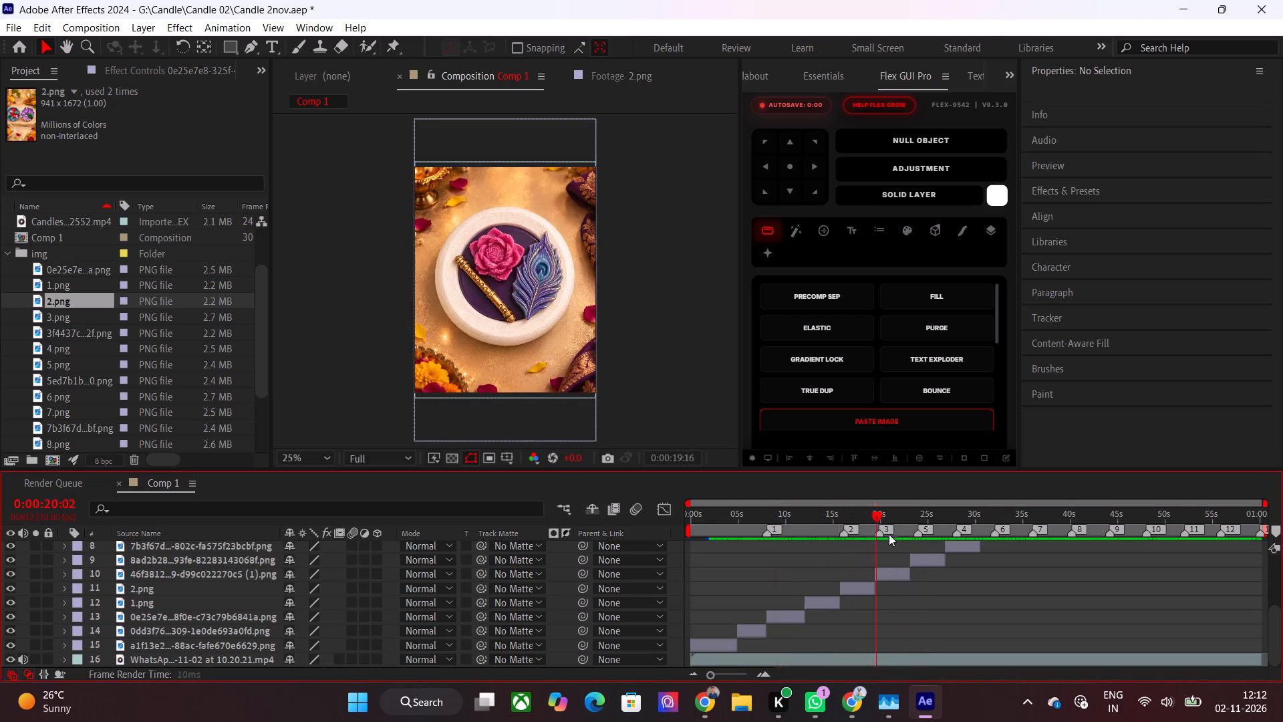
left_click_drag(889, 534, 1135, 577)
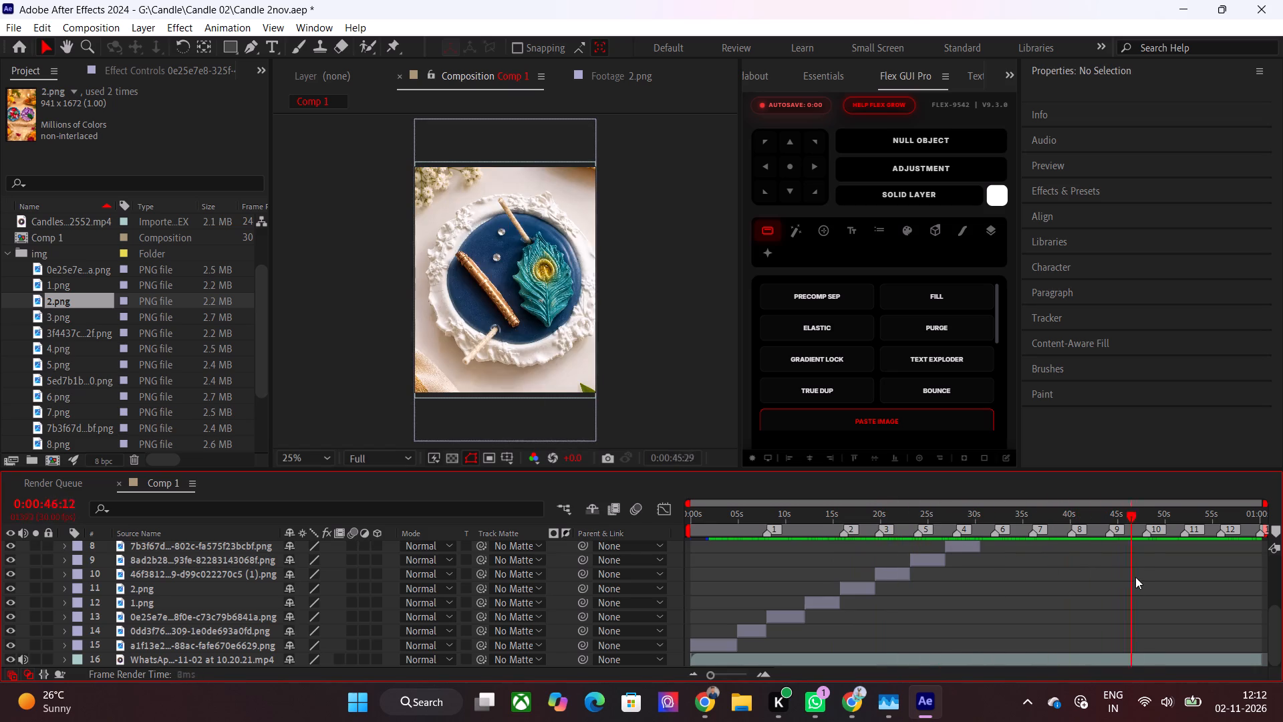
left_click_drag(1135, 577, 1216, 596)
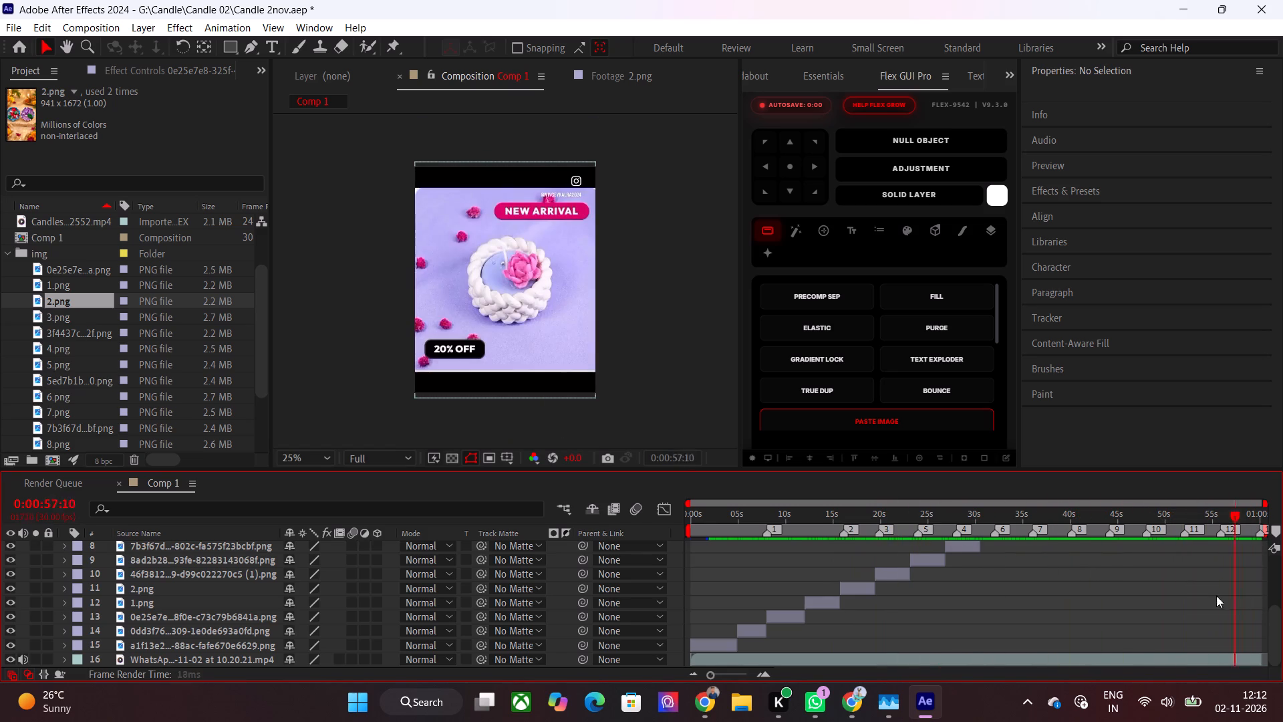
left_click_drag(1216, 596, 1201, 596)
scroll(1201, 596, "up", 8)
left_click_drag(1207, 521, 1215, 521)
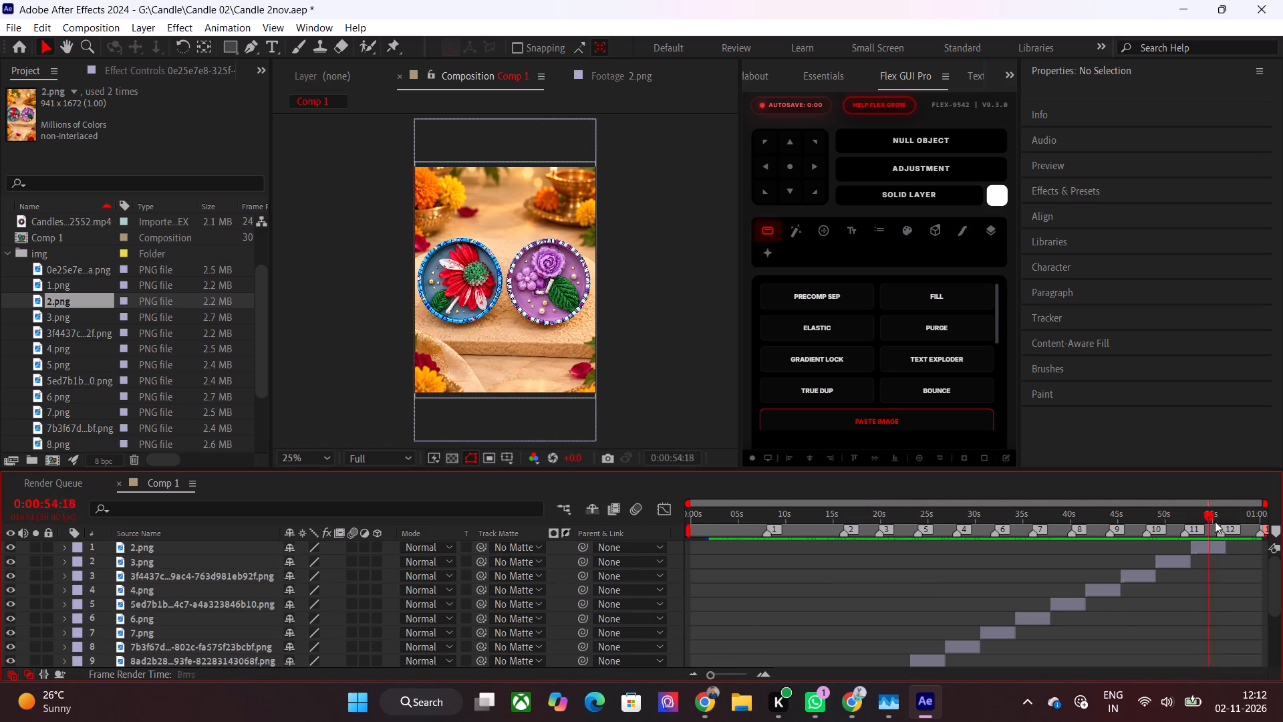
left_click_drag(1215, 521, 1230, 524)
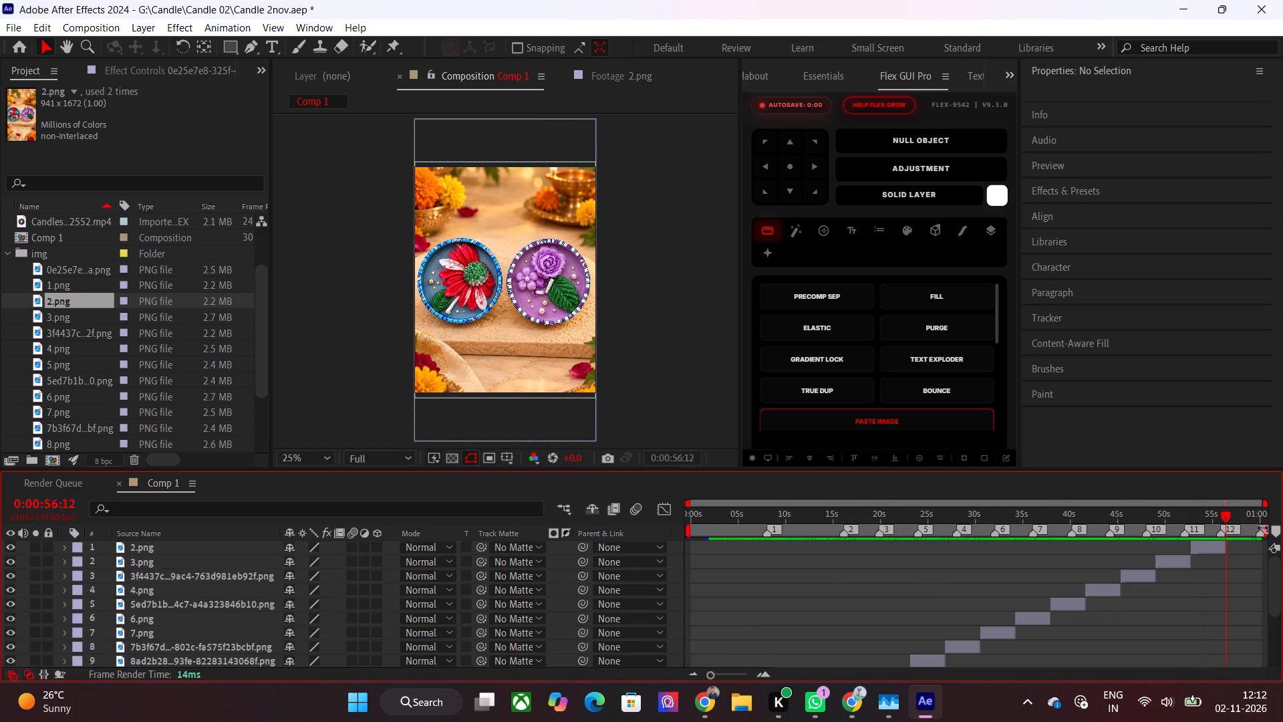
Move composition marker 13 slightly earlier from the very end of the timeline.
left_click_drag(1262, 527, 1253, 544)
End the work area at 0:00:56:12, where the top 2.png layer finishes, and trim Comp 1 to the work area.
left_click_drag(1264, 536, 1228, 558)
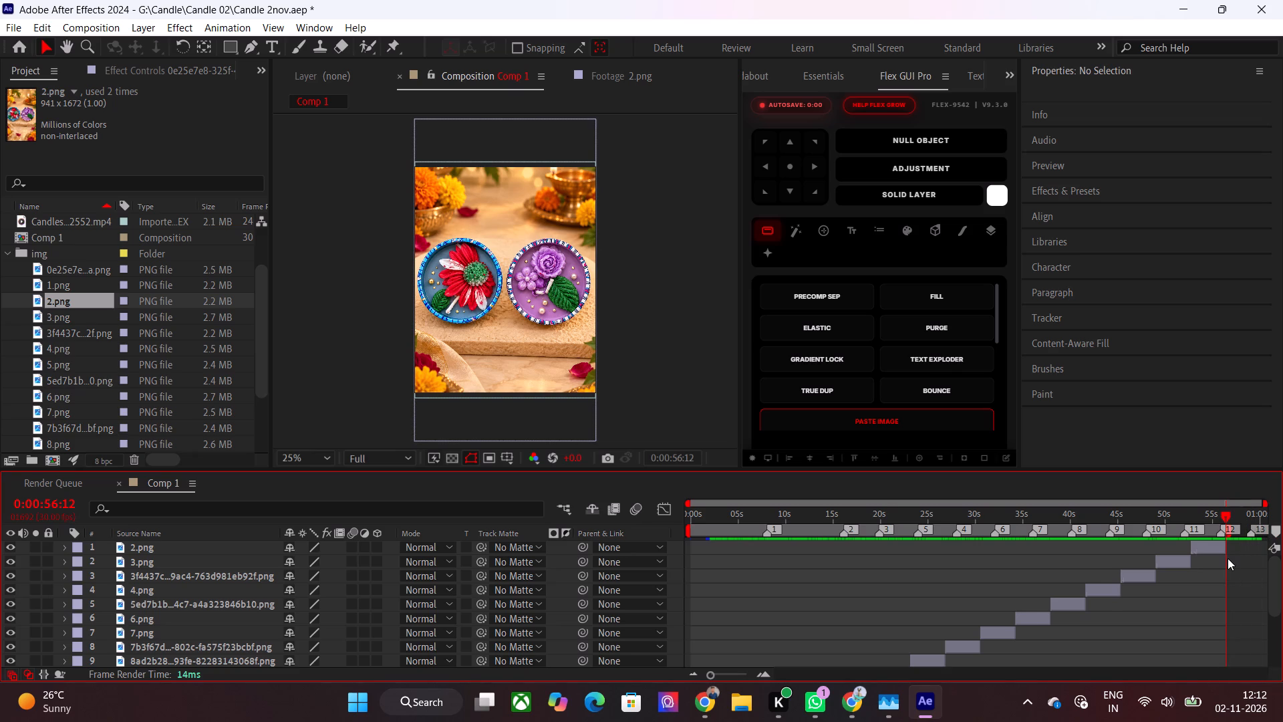
key("ctrl+shift+x")
Scrub Comp 1 back to 0:00:00:00 and preview the opening Happy Diwali image.
left_click_drag(1246, 515, 1031, 569)
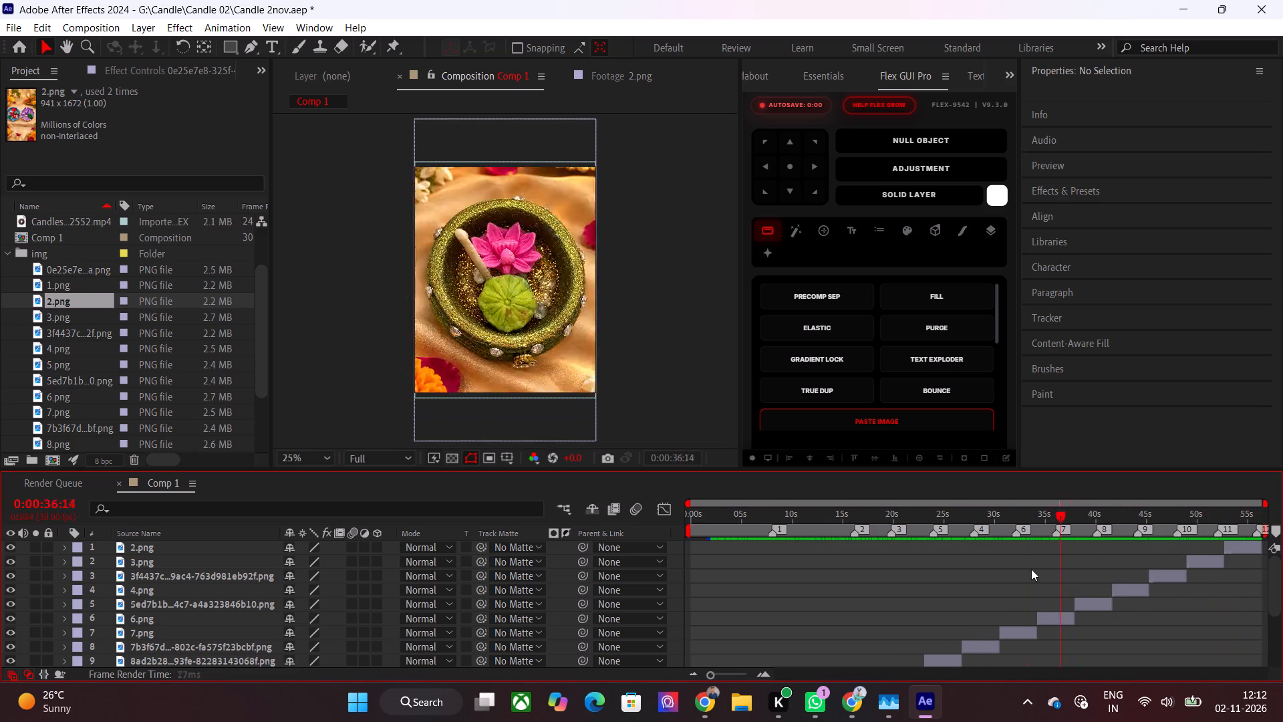
left_click_drag(1031, 569, 682, 613)
scroll(710, 596, "down", 8)
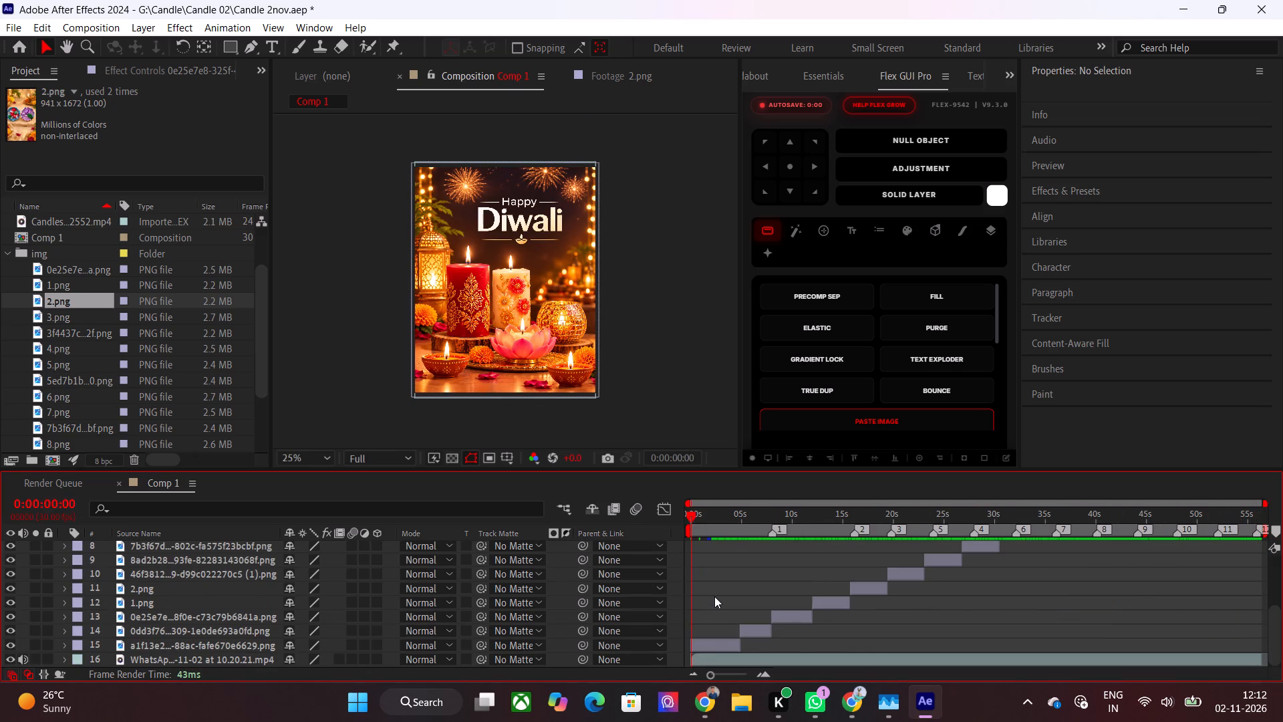
key("space")
left_click_drag(720, 518, 676, 533)
key("space")
left_click_drag(712, 524, 677, 530)
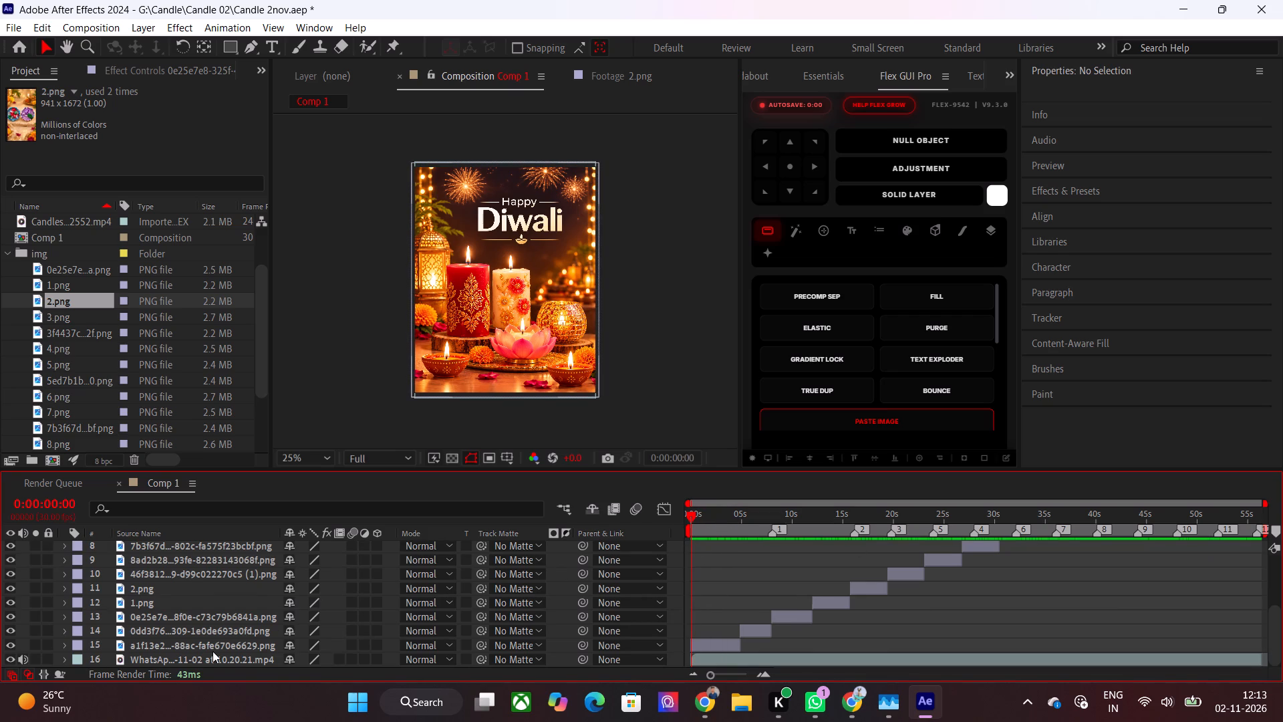
Select the opening Happy Diwali image layer, a1f13e2, at the start of the composition.
left_click(212, 651)
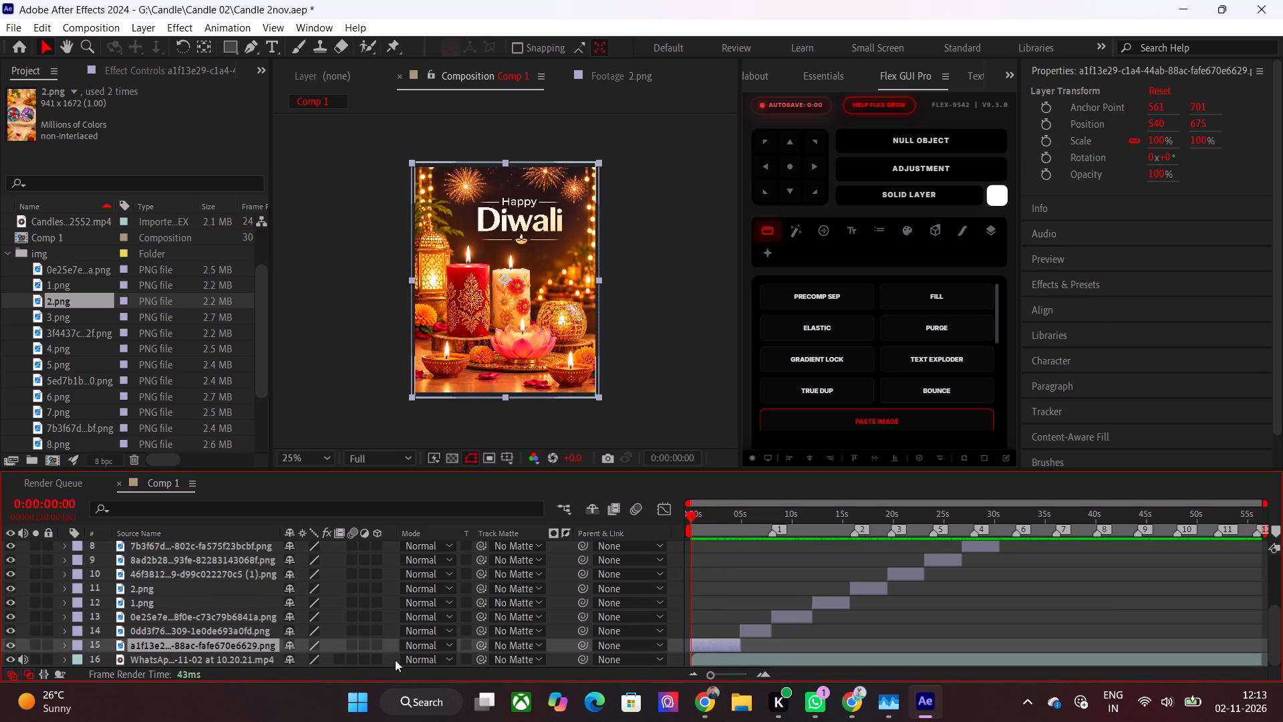
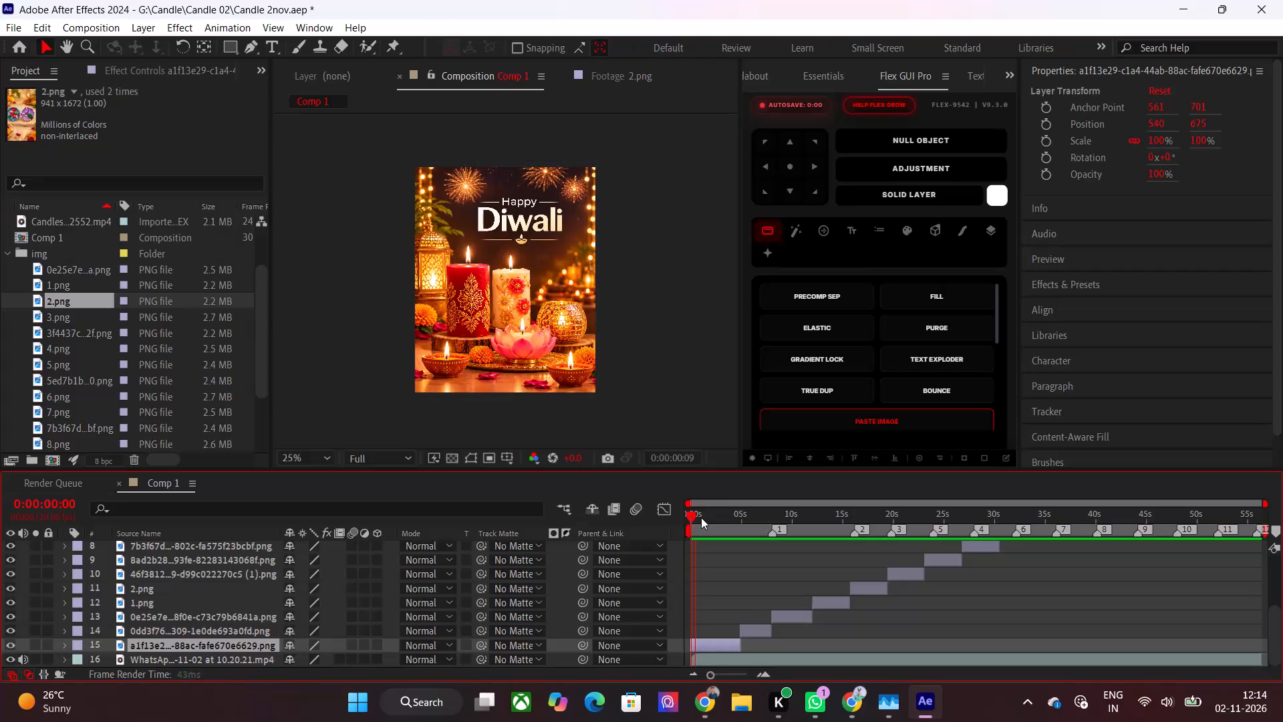
Trim the opening Happy Diwali image layer's in point to 0:00:00:00.
left_click_drag(701, 517, 671, 529)
key("alt+bracketleft")
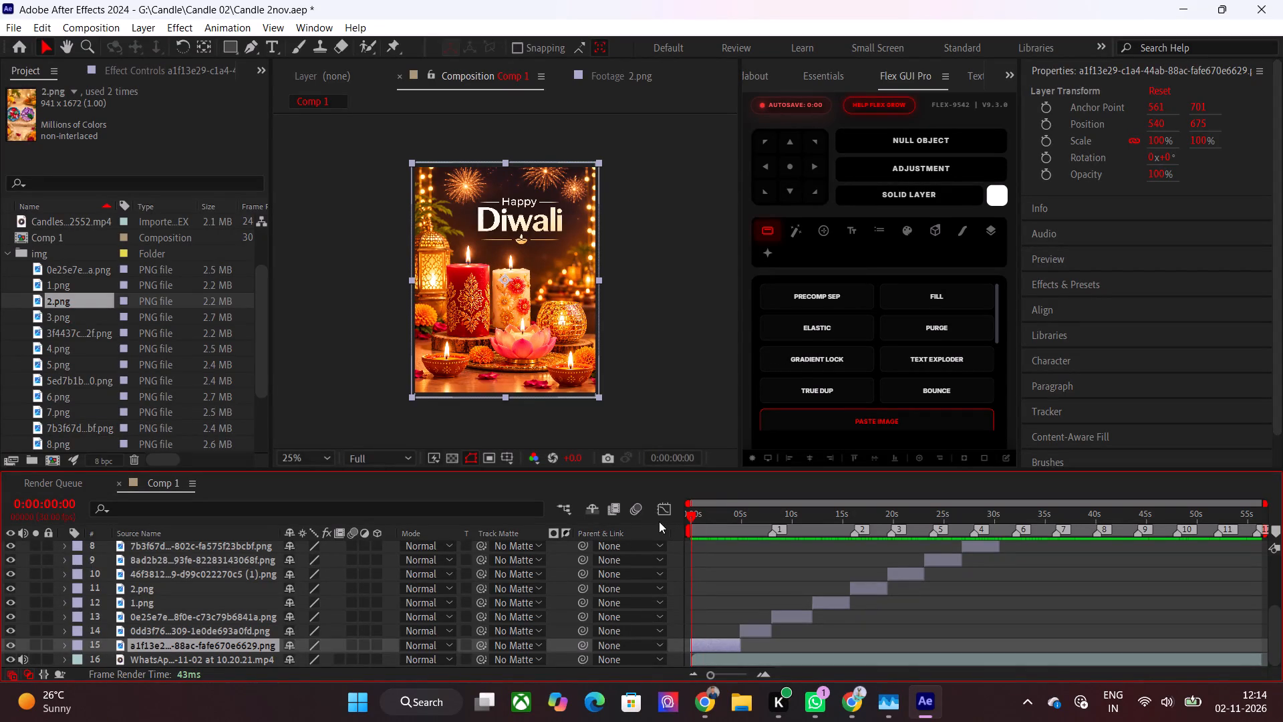
Preview the opening image sequence from the start of Comp 1, and then move the current time to 0:00:04:19.
key("space")
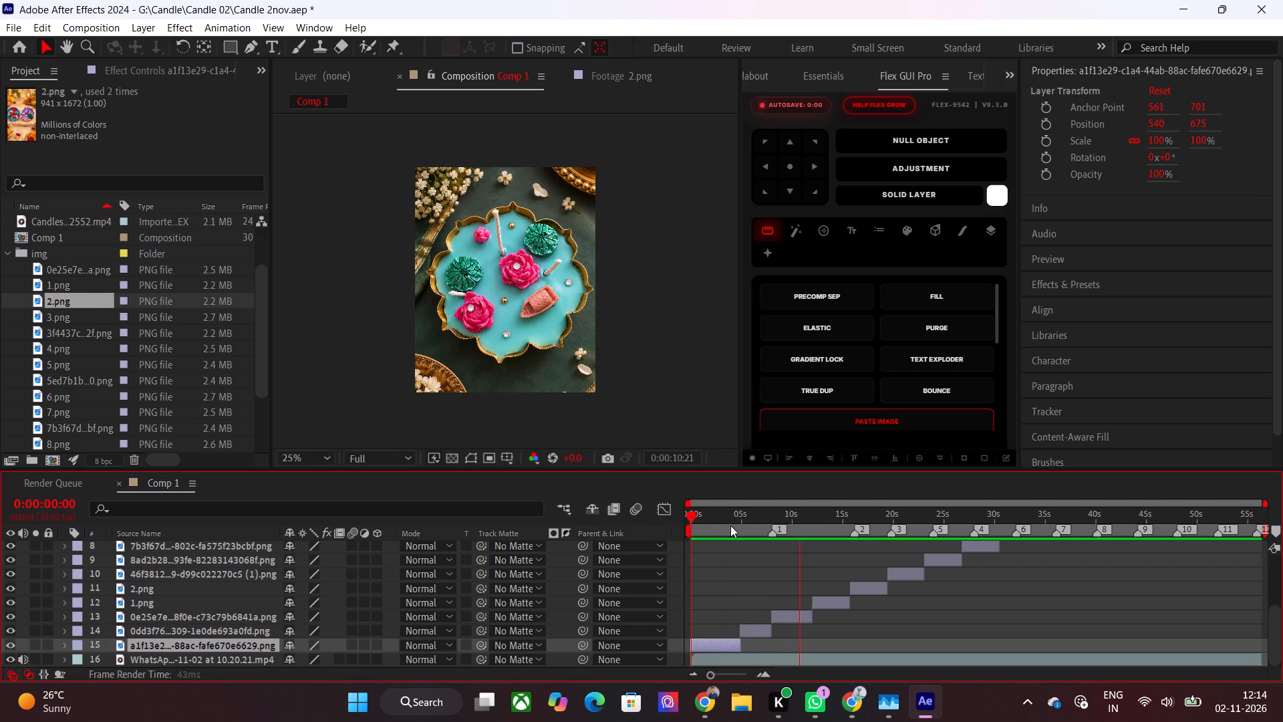
left_click(738, 525)
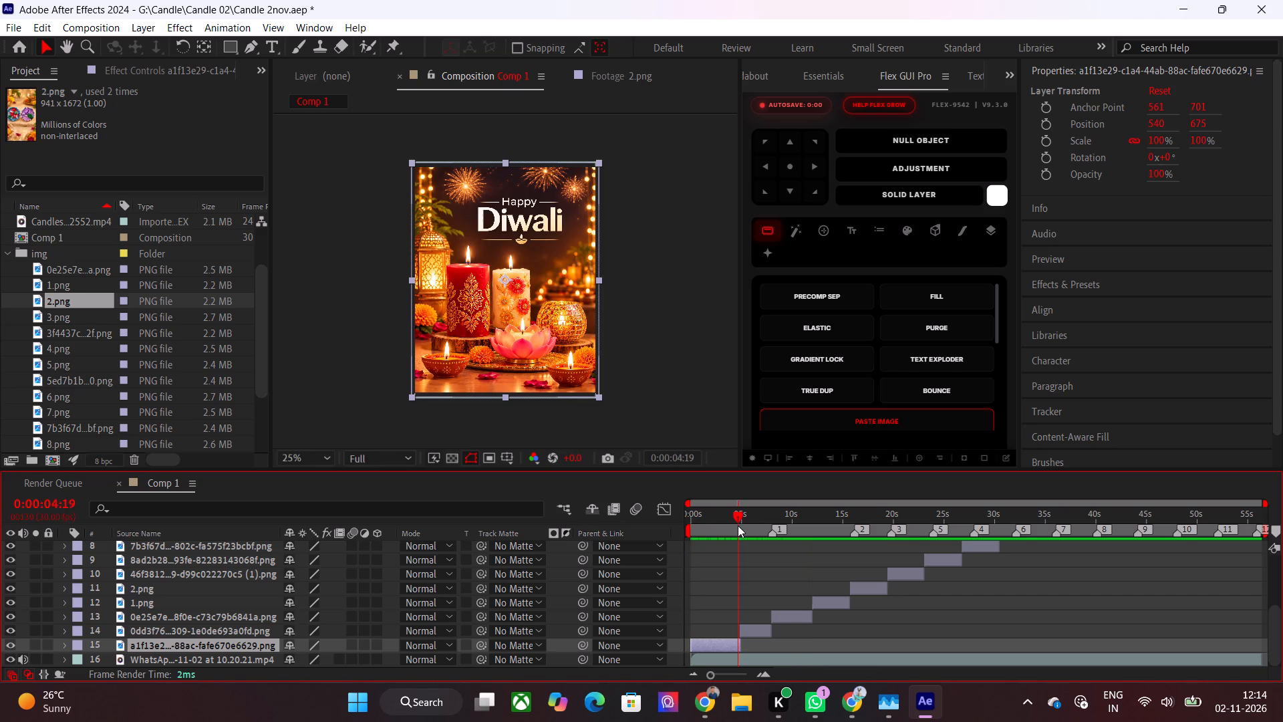